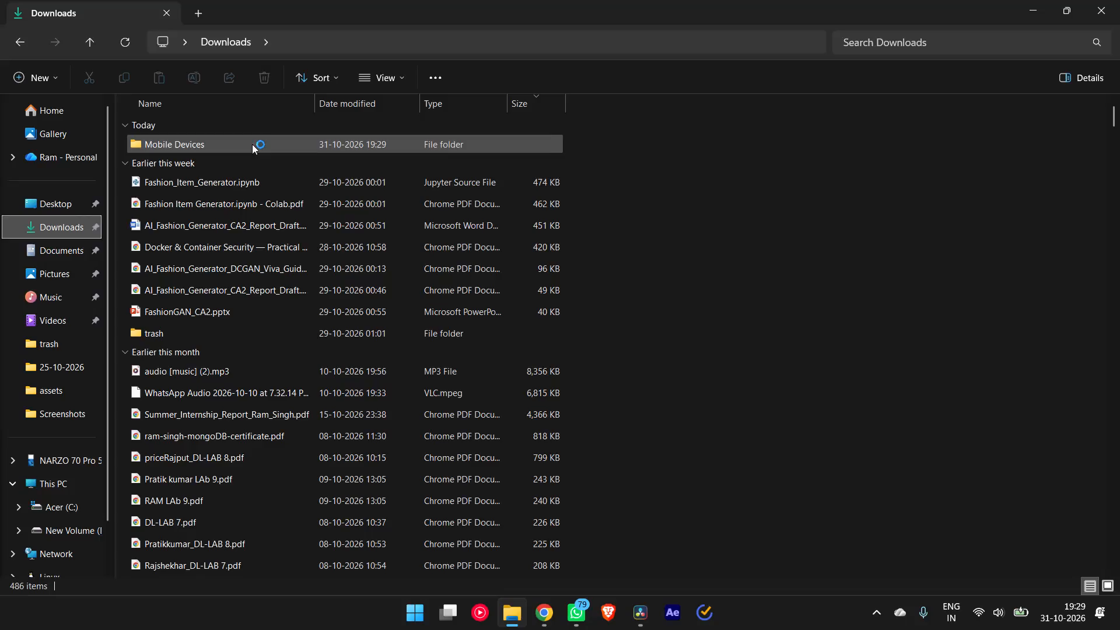
Import Interview recording 62.wav, Snapchat-1175656219.mp4 and Snapchat-1454793240.mp4 from the Mobile Devices folder into DaVinci Resolve's media pool, matching the project frame rate to the clips.
click(252, 144)
double_click(252, 144)
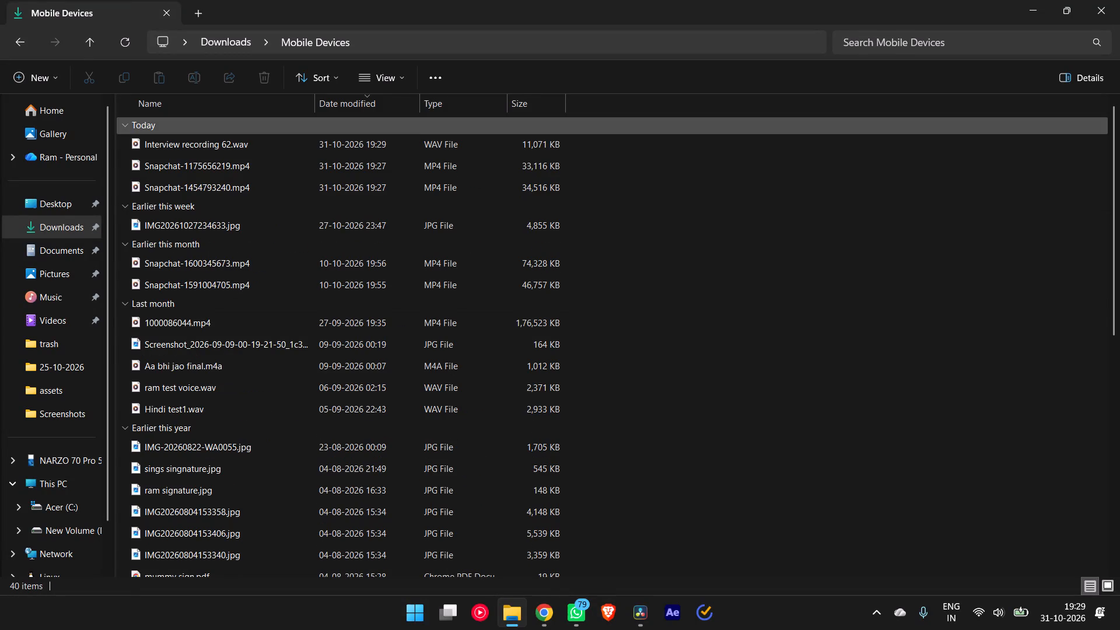
drag(681, 192, 503, 158)
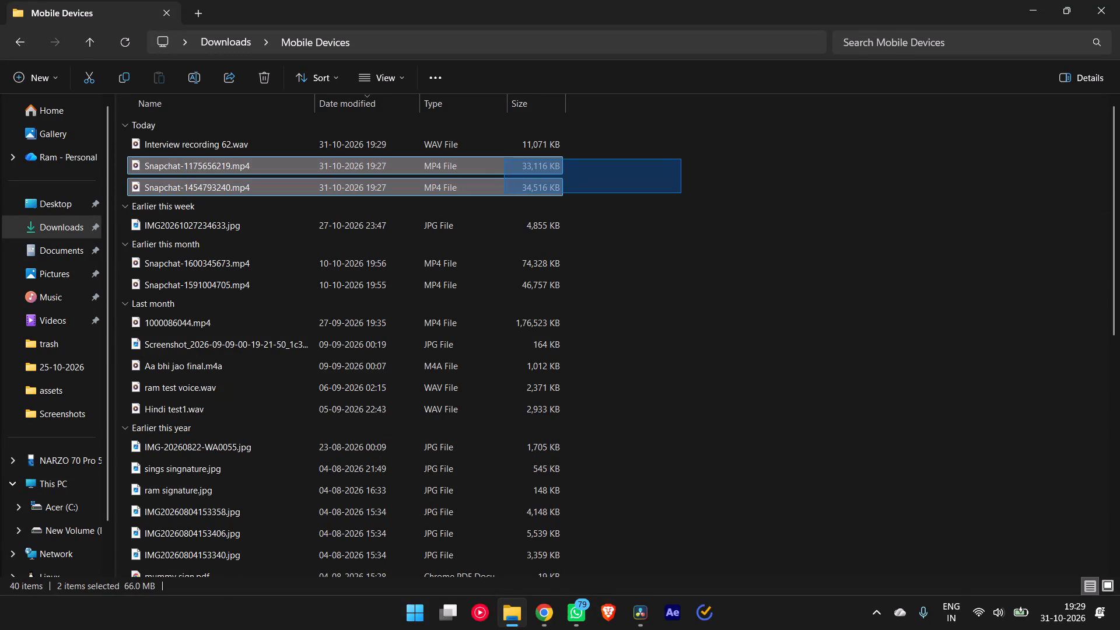
drag(503, 158, 498, 146)
drag(467, 185, 643, 498)
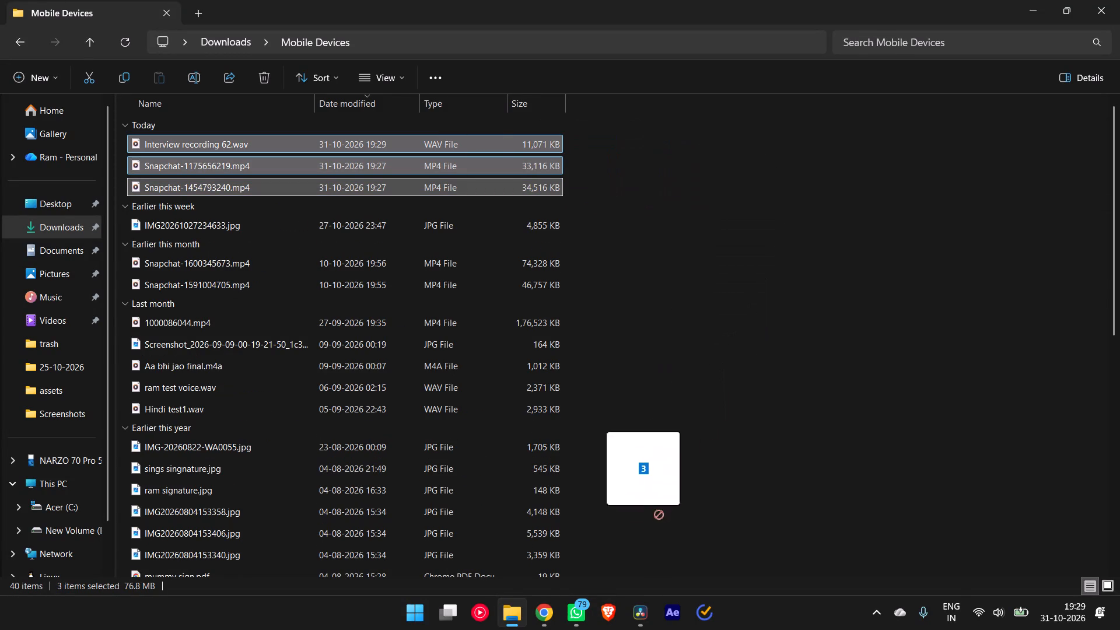
drag(643, 498, 631, 604)
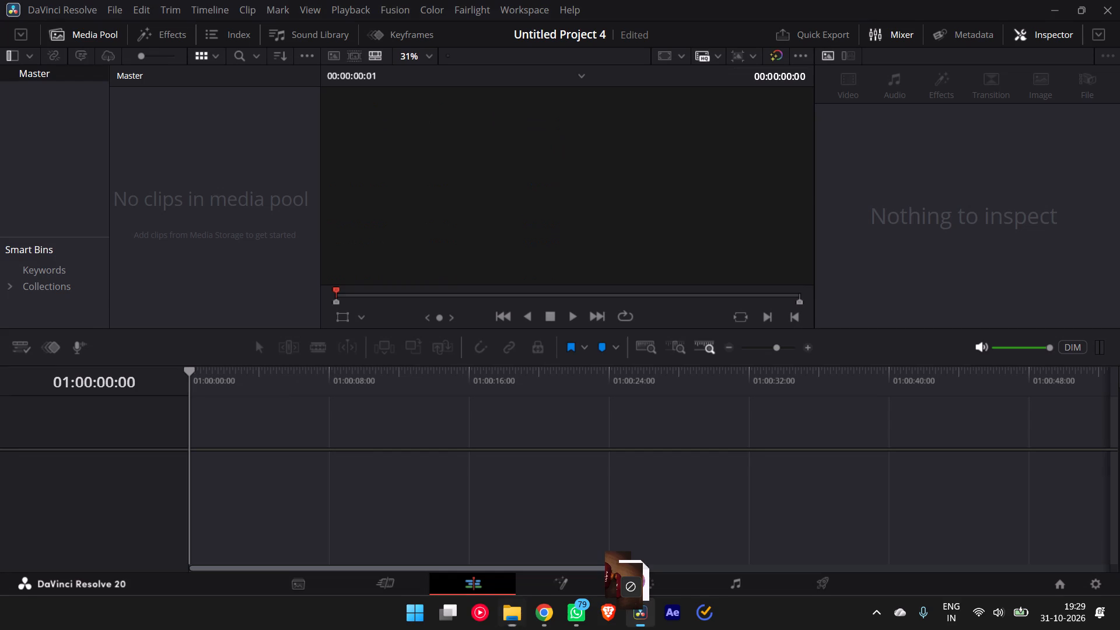
drag(631, 604, 203, 201)
drag(254, 253, 711, 431)
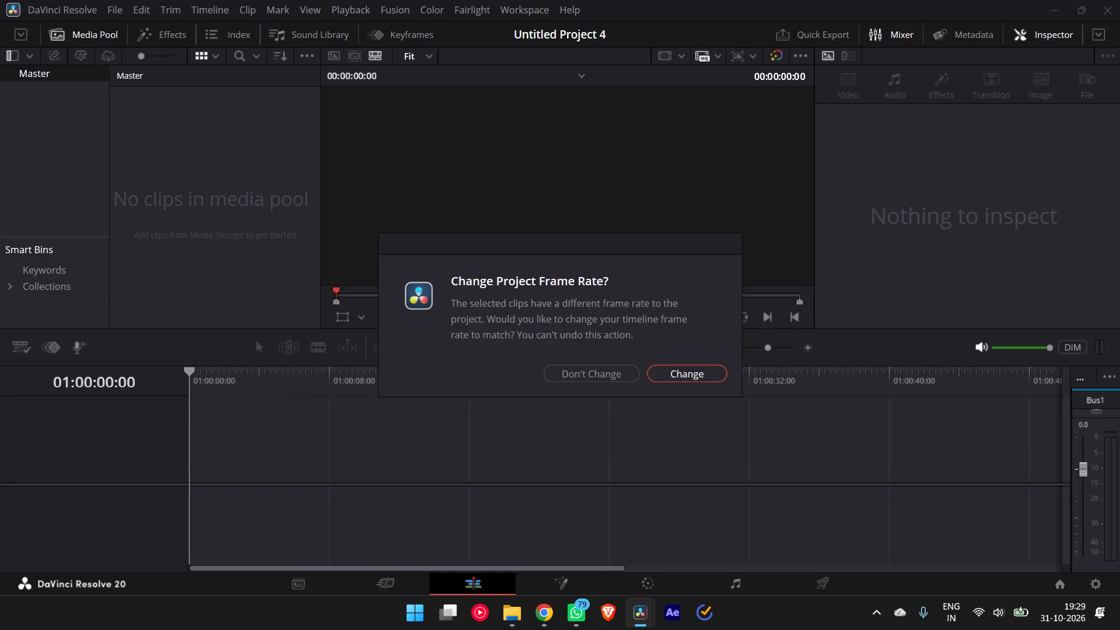
click(676, 373)
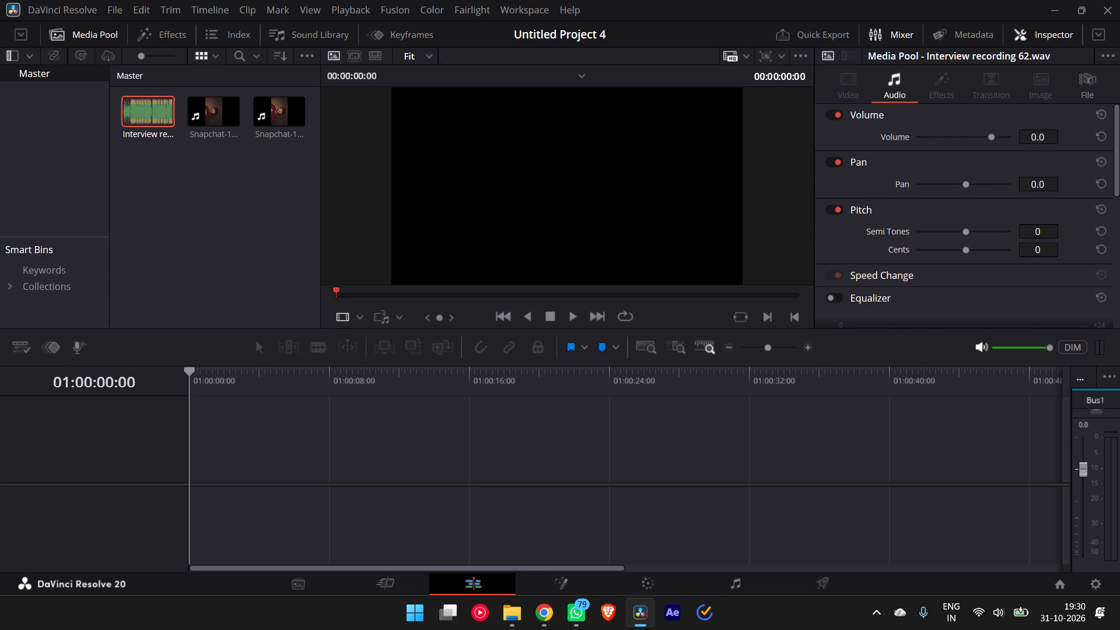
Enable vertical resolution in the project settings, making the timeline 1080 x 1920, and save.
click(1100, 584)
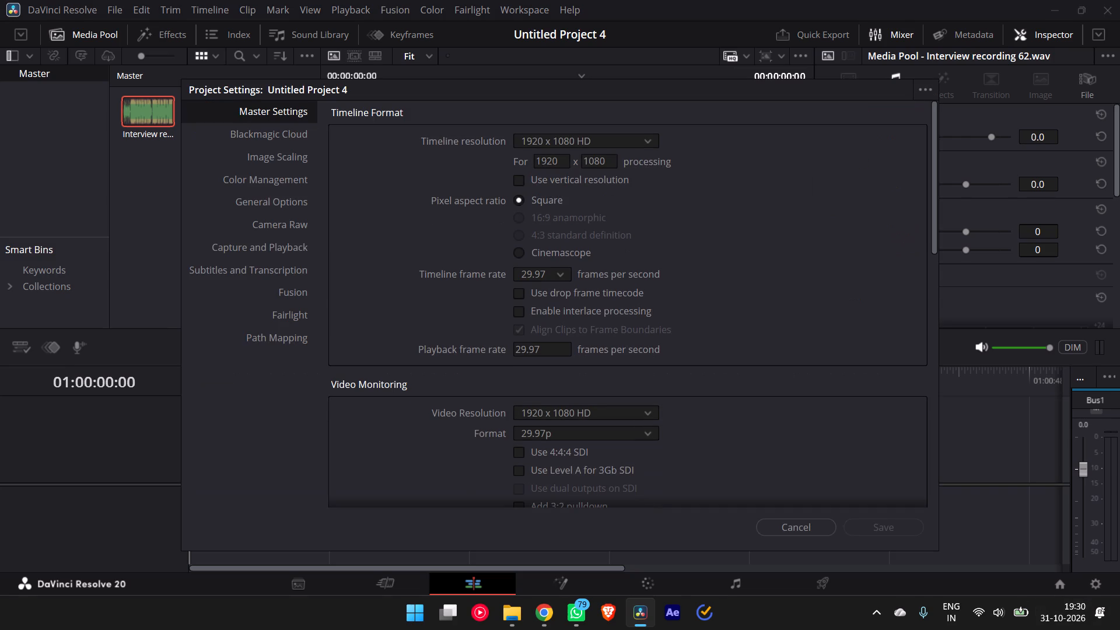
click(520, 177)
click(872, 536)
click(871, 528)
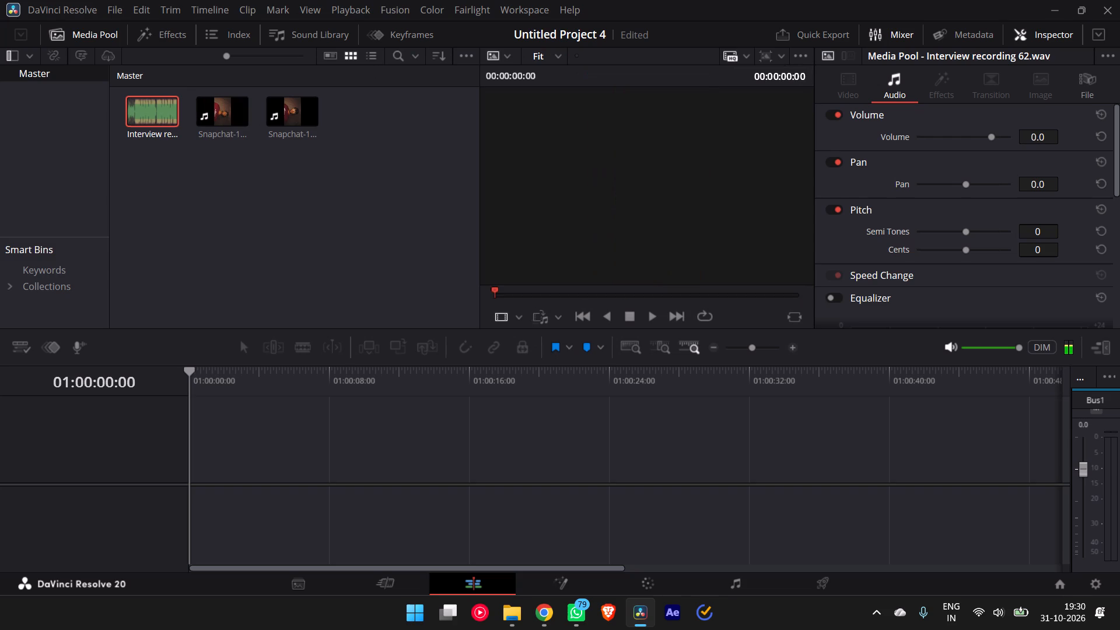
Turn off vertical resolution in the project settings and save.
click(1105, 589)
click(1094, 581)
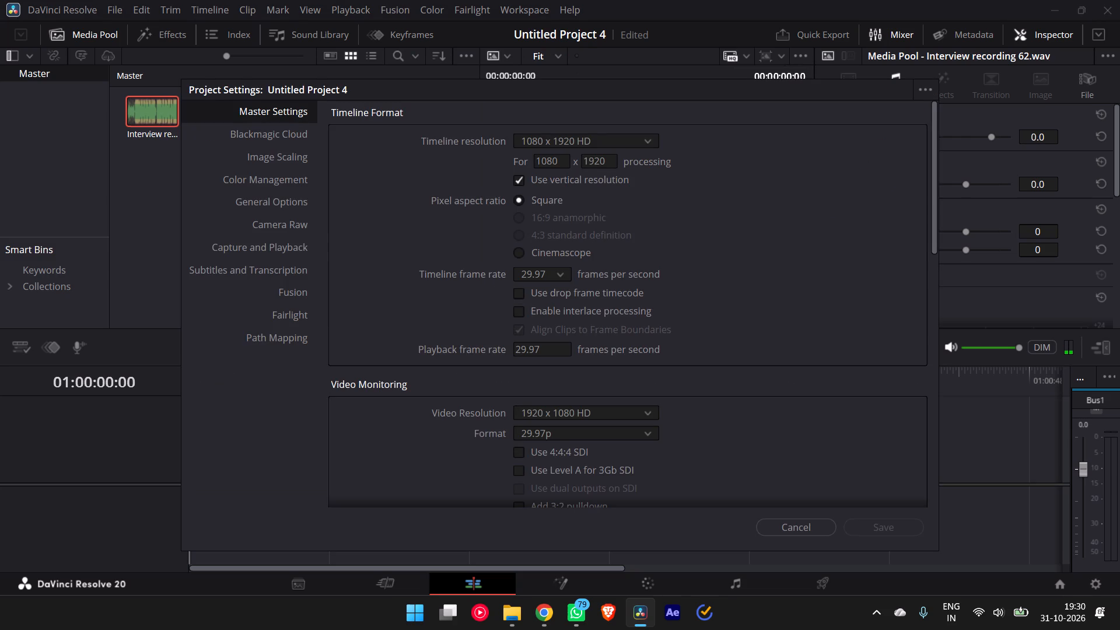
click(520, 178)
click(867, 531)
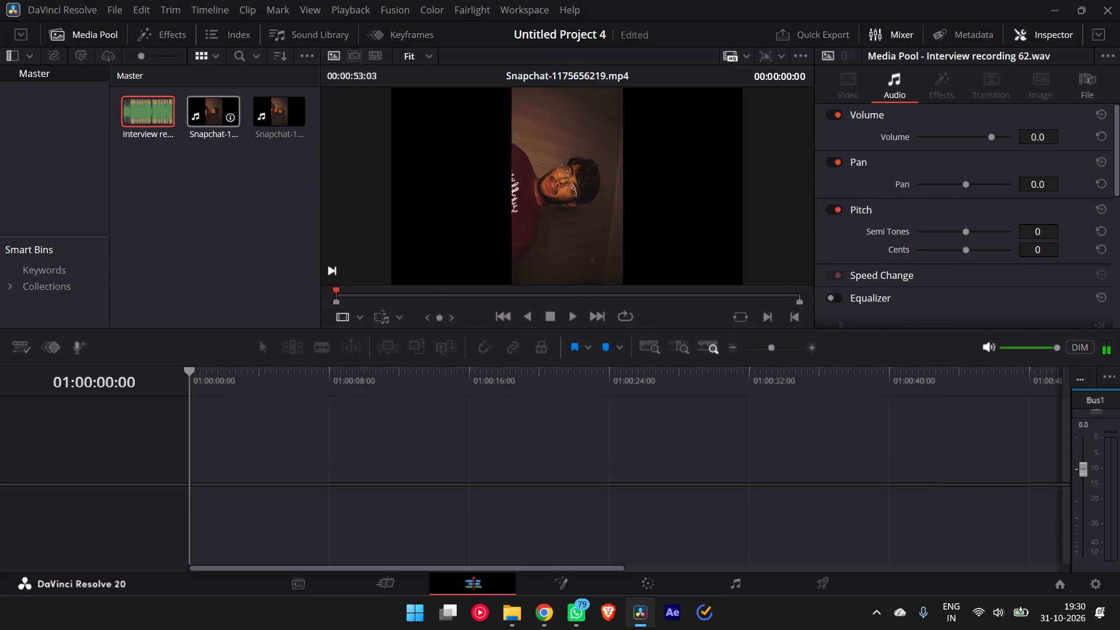
Add Snapchat-1454793240.mp4 to a new timeline, align it to the start at 01:00:00:00, and briefly play the opening.
drag(268, 121, 257, 268)
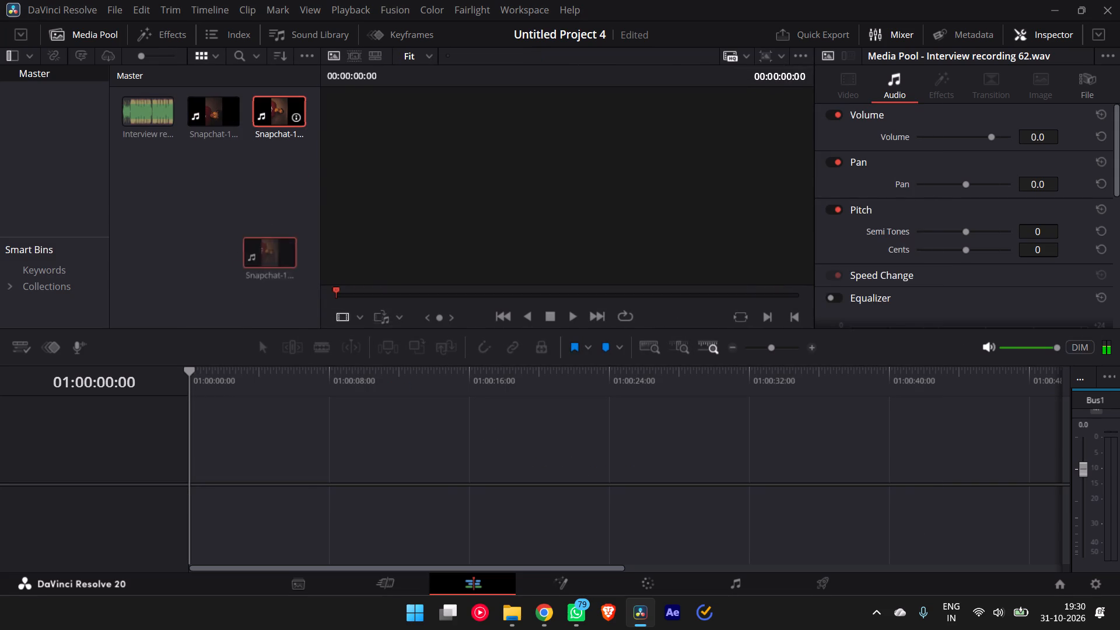
drag(257, 268, 229, 456)
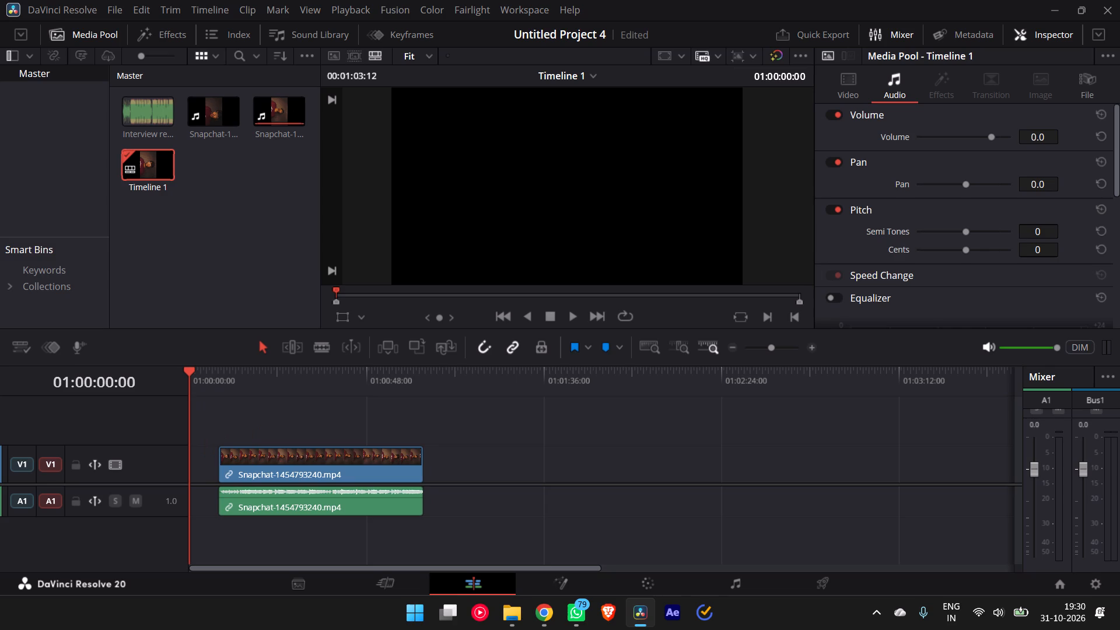
drag(318, 473, 268, 468)
key(space)
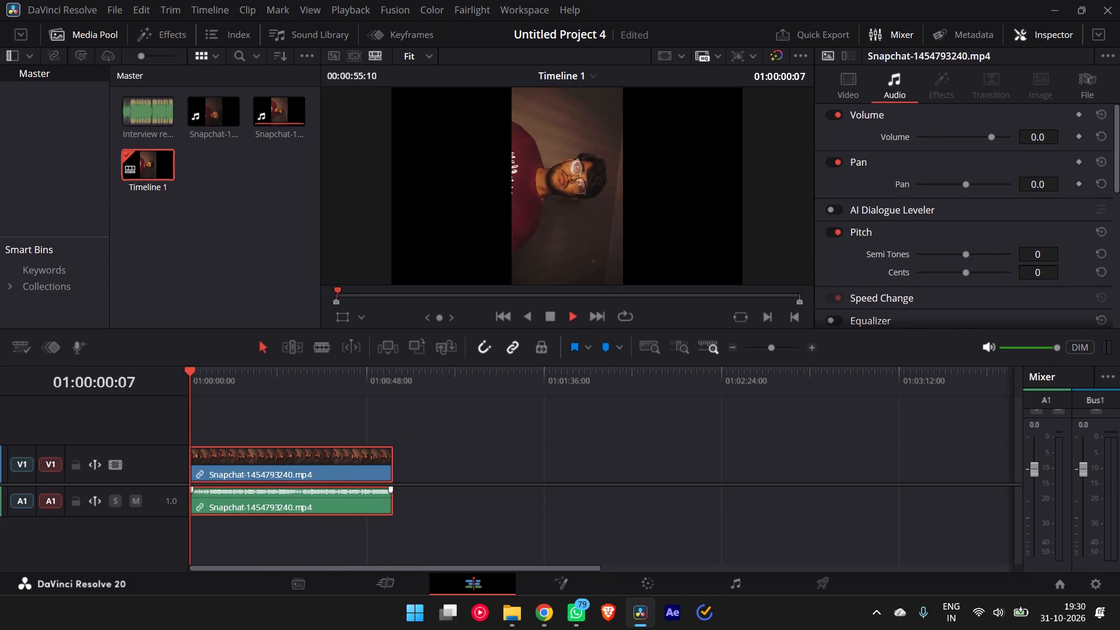
key(space)
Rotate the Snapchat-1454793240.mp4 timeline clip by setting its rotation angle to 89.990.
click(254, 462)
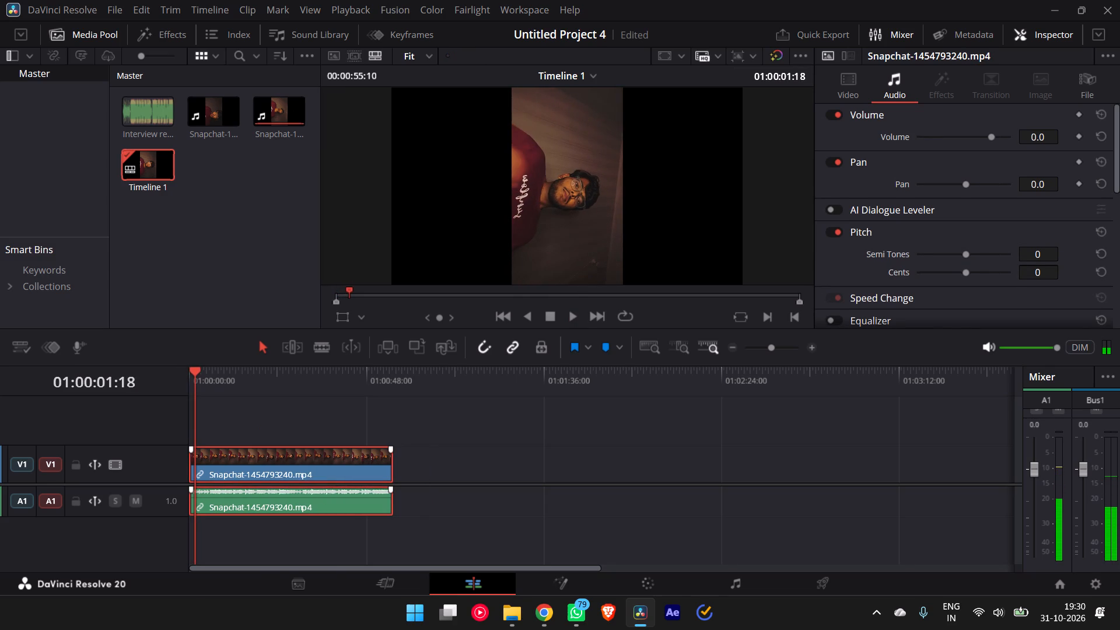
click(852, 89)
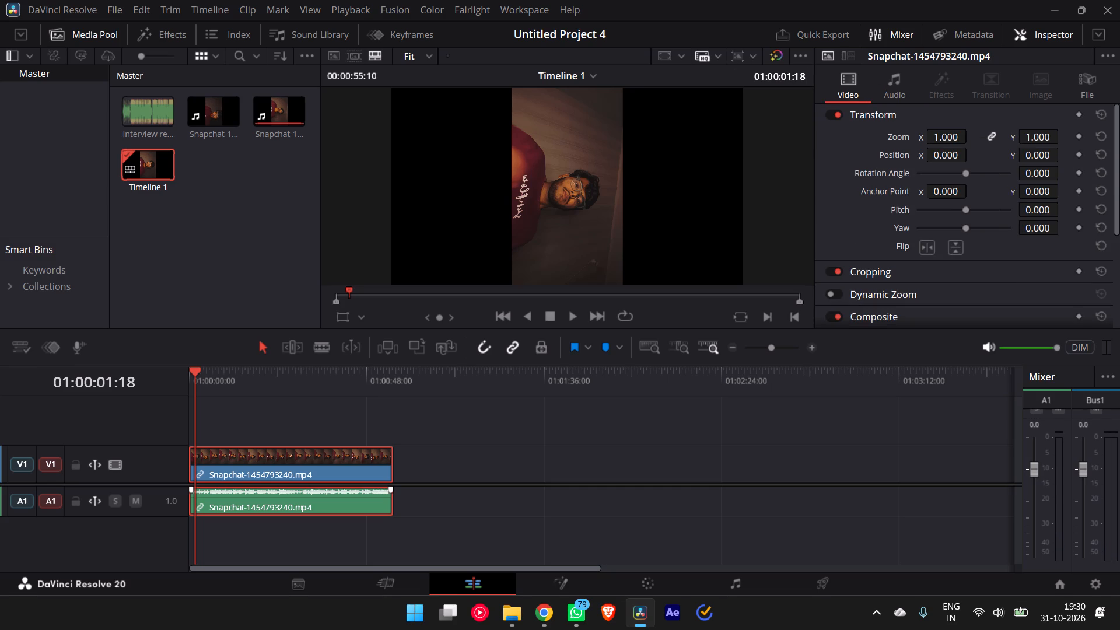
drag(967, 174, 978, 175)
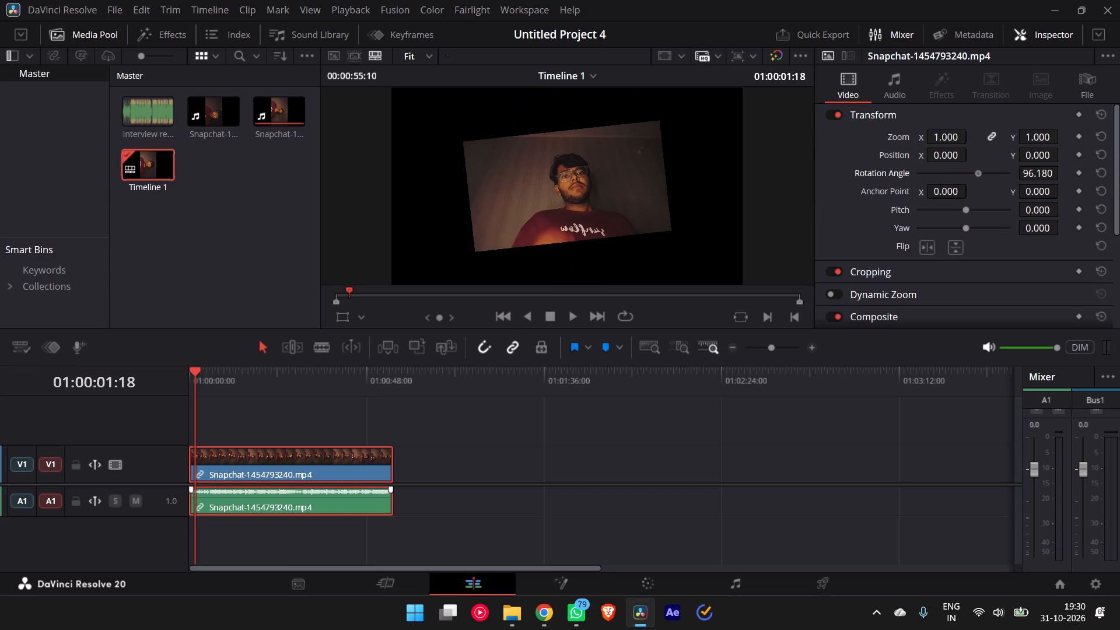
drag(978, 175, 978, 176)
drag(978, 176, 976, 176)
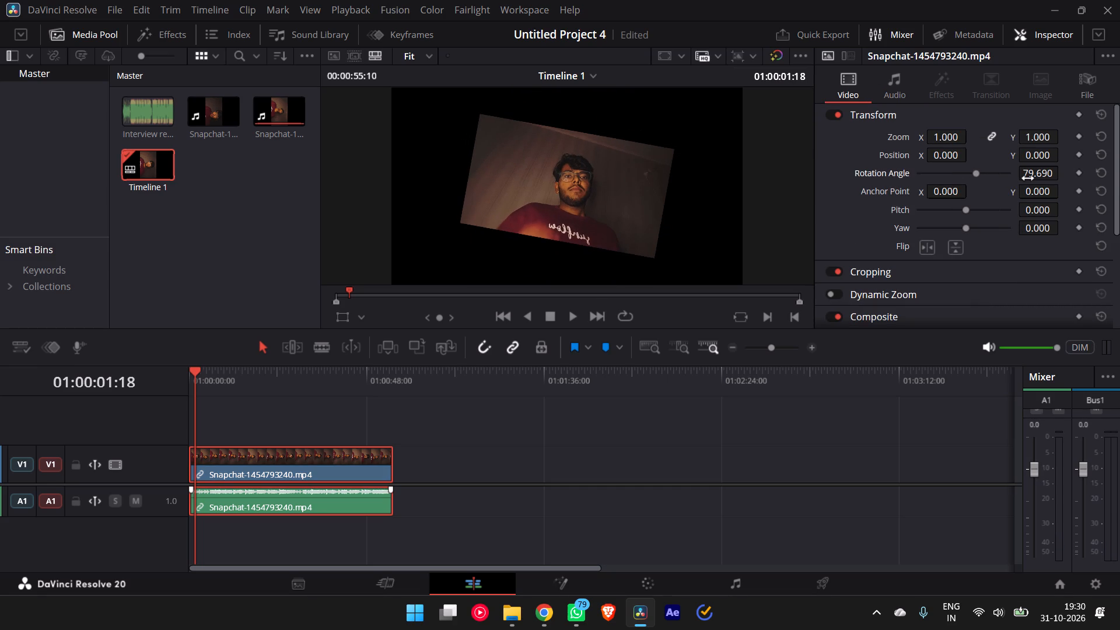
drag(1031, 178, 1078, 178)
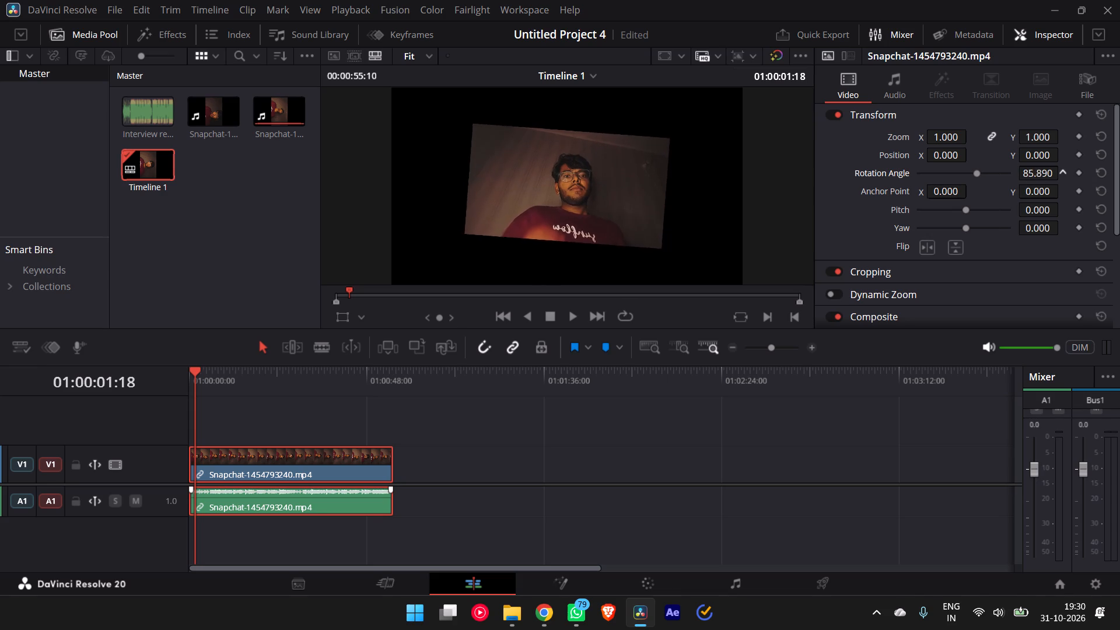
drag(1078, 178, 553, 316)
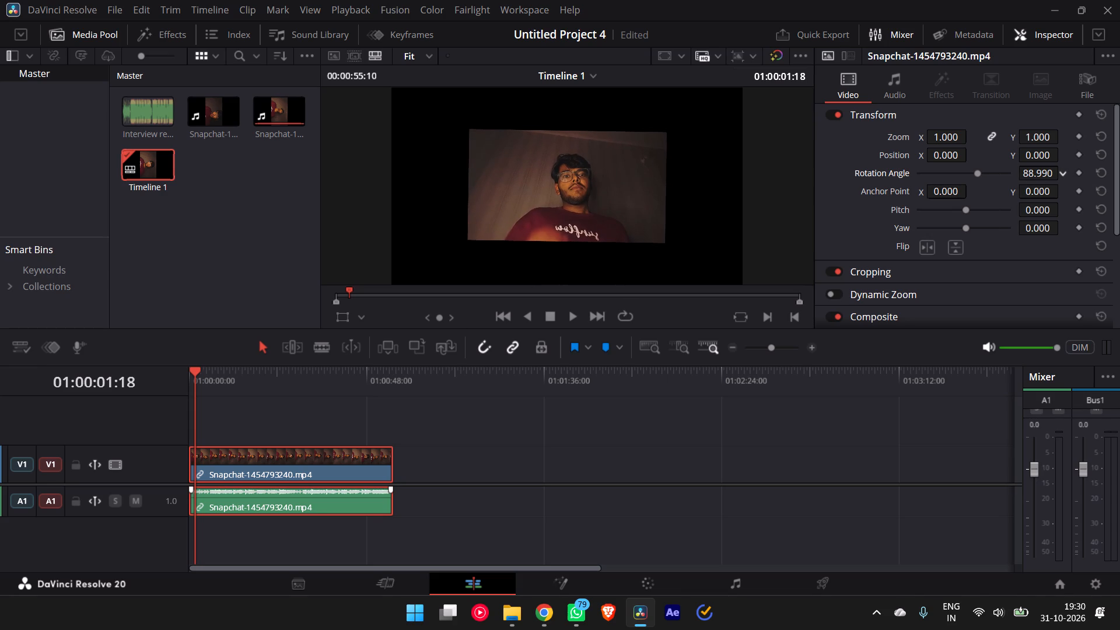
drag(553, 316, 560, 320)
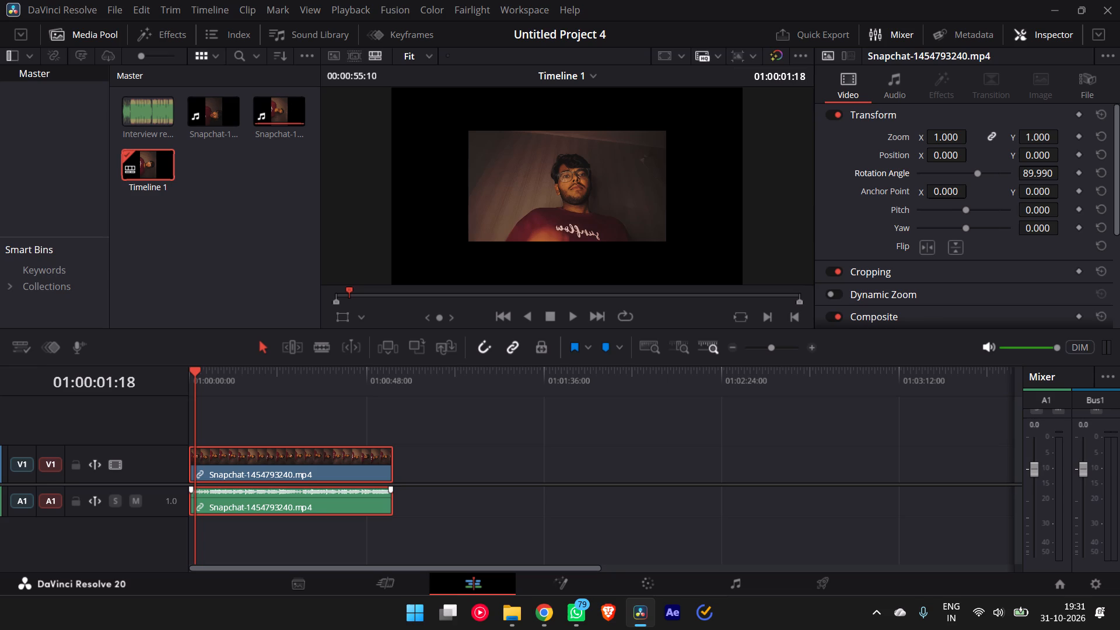
Enable vertical resolution in the project settings, making the timeline 1080 x 1920 HD, and save.
click(1091, 586)
click(554, 173)
click(553, 179)
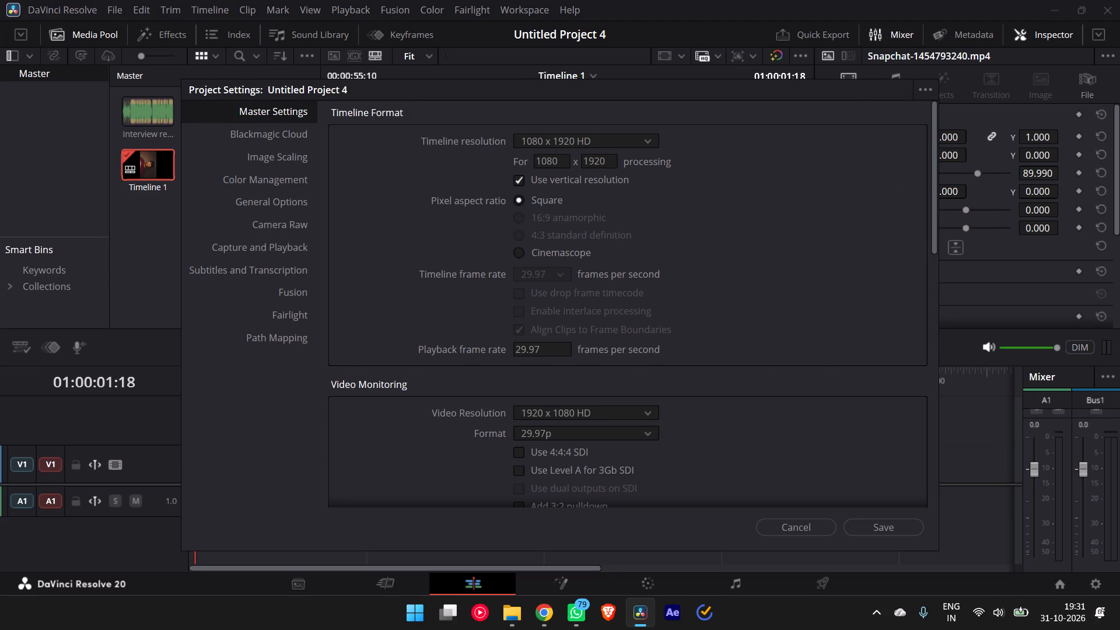
click(899, 519)
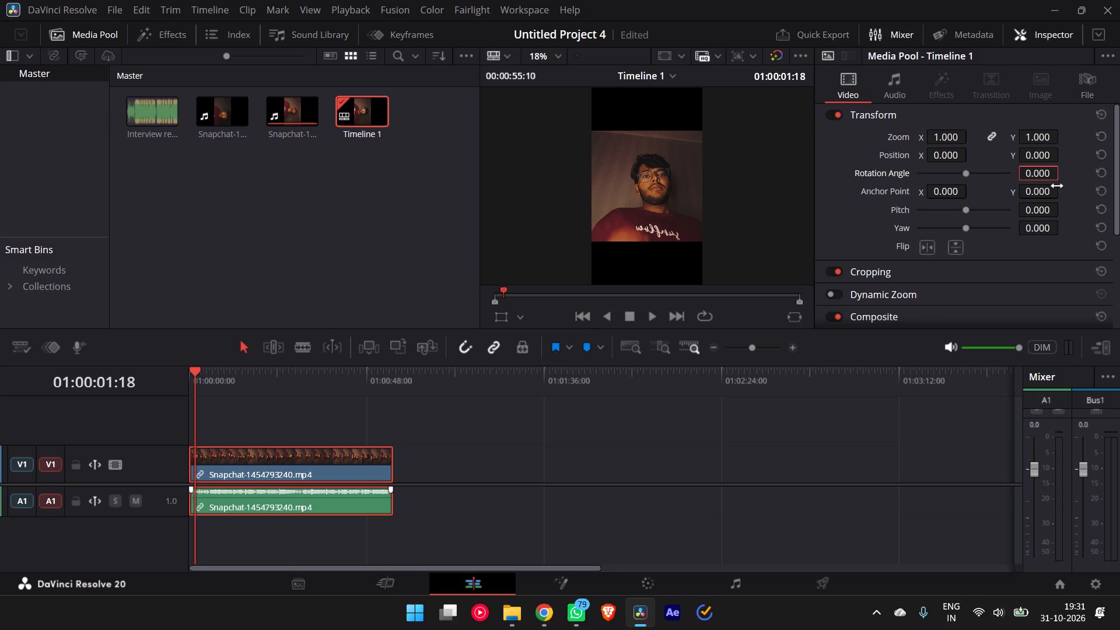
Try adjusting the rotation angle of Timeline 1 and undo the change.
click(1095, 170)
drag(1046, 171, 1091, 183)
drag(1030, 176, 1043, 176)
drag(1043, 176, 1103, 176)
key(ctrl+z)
Set the Snapchat-1454793240.mp4 timeline clip's rotation angle to 0.150 and check the frame full screen.
click(338, 468)
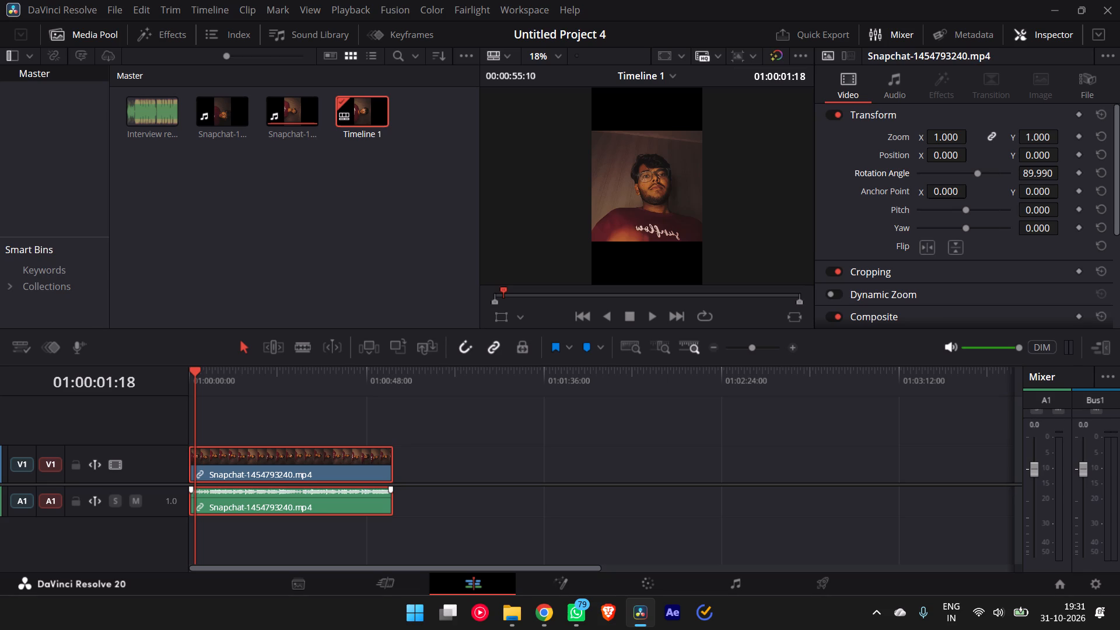
drag(978, 174, 999, 173)
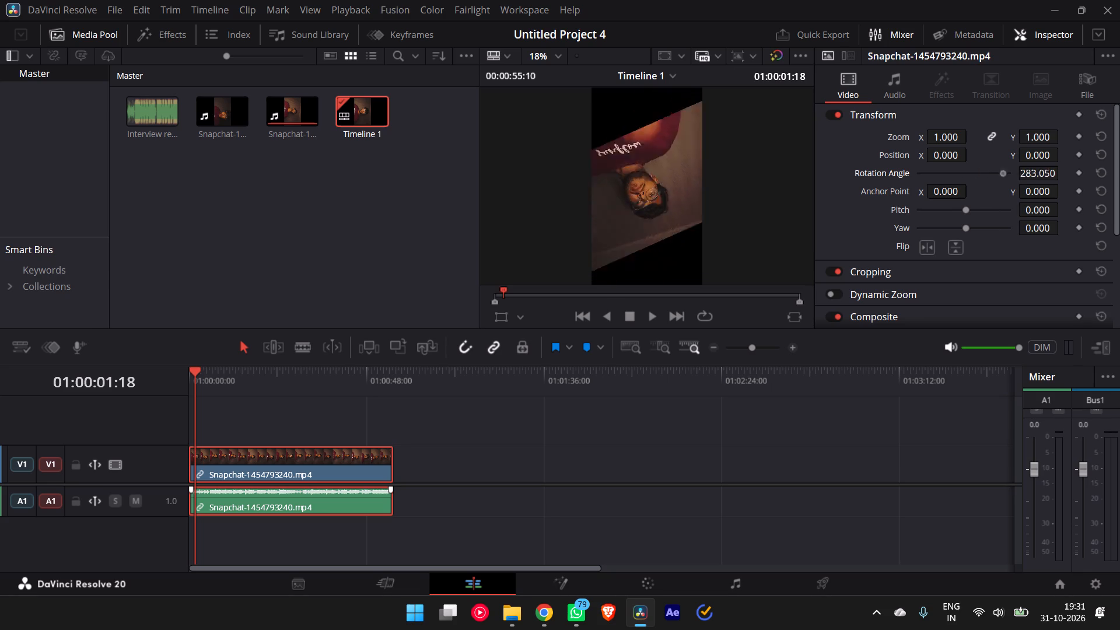
drag(999, 173, 967, 175)
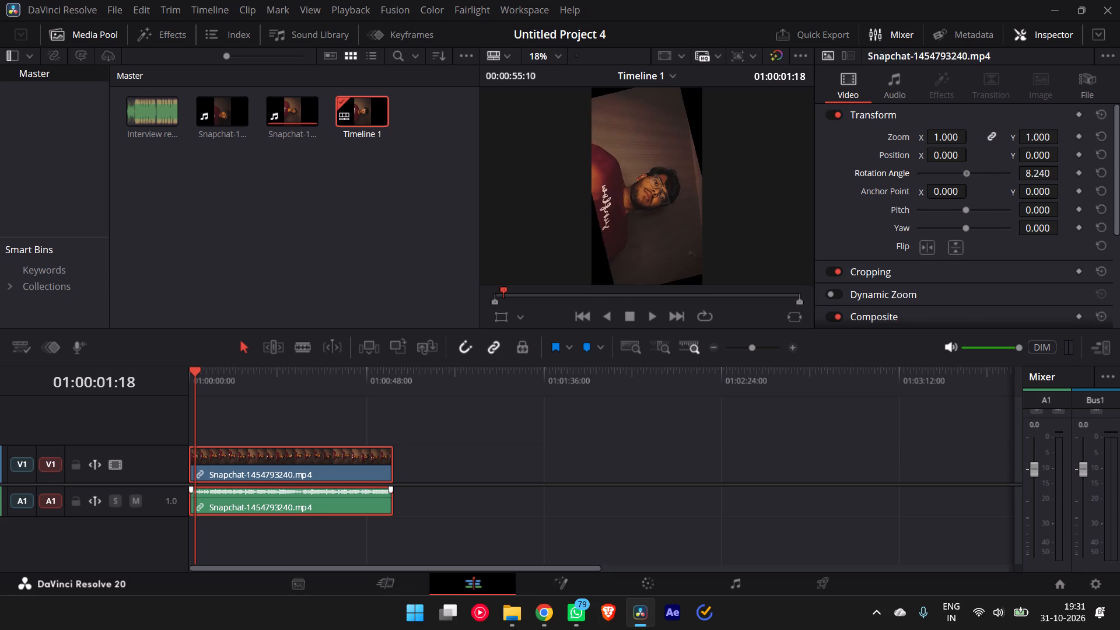
drag(967, 175, 965, 175)
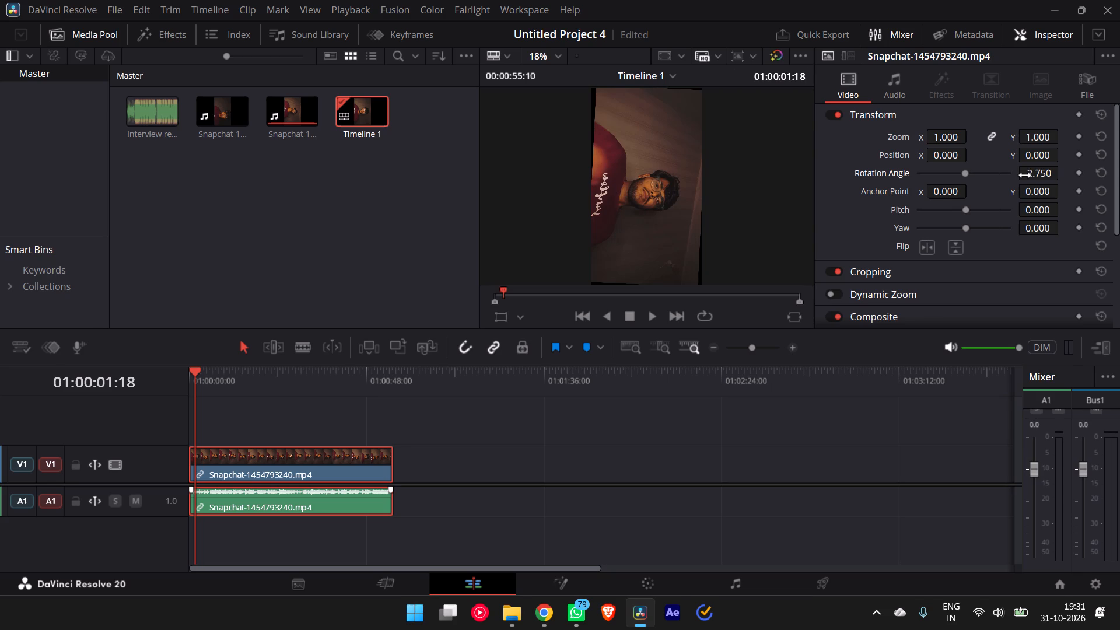
drag(1032, 177, 1052, 177)
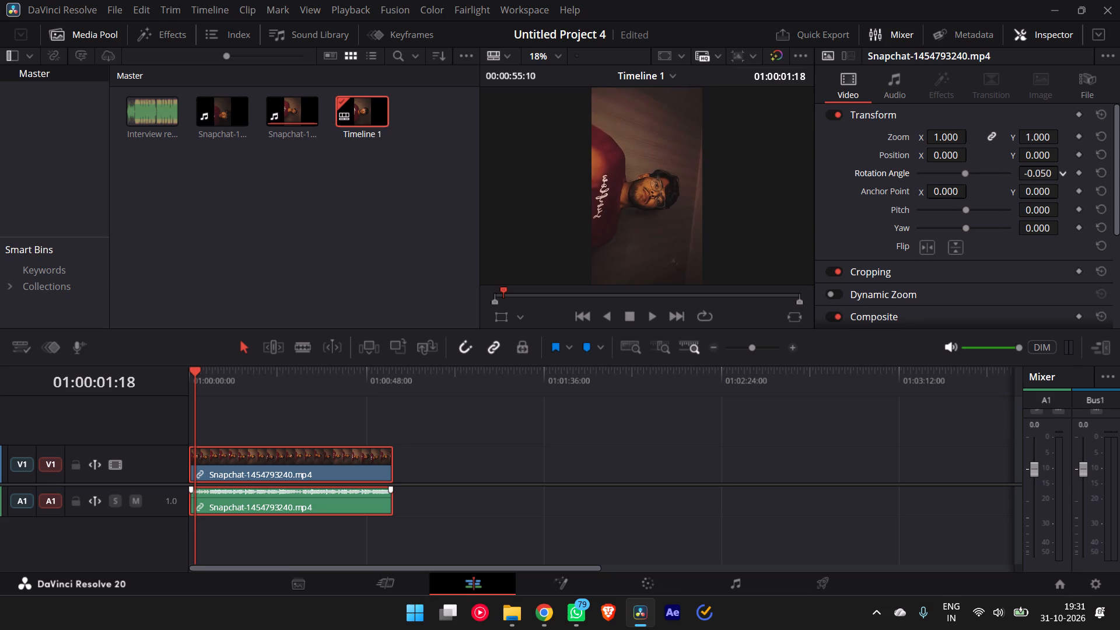
drag(1052, 177, 1051, 178)
drag(1051, 178, 1053, 179)
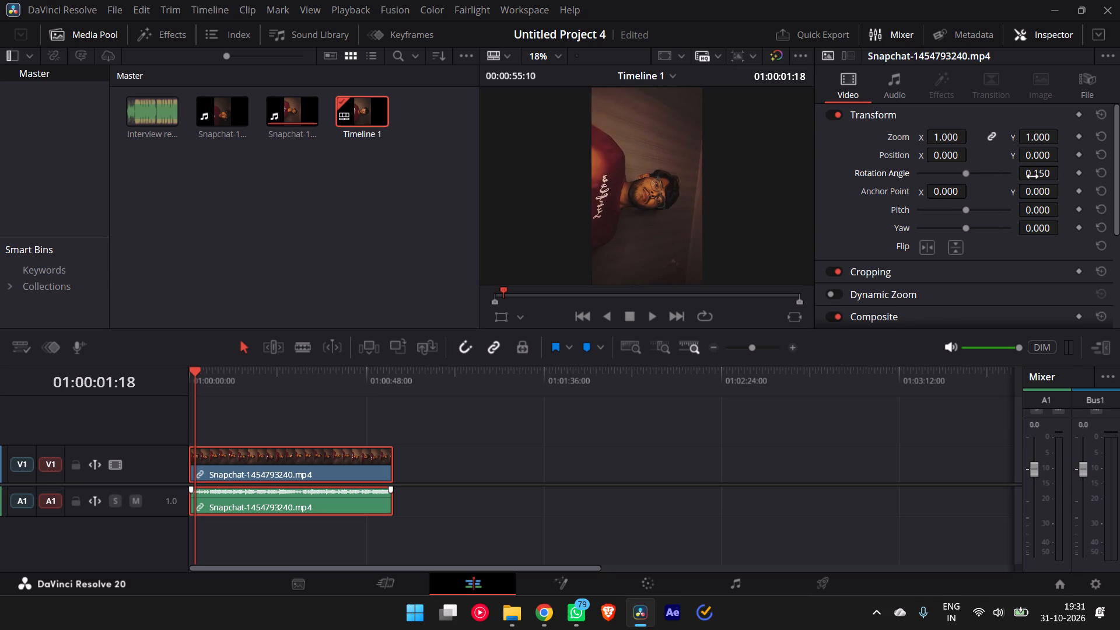
key(p)
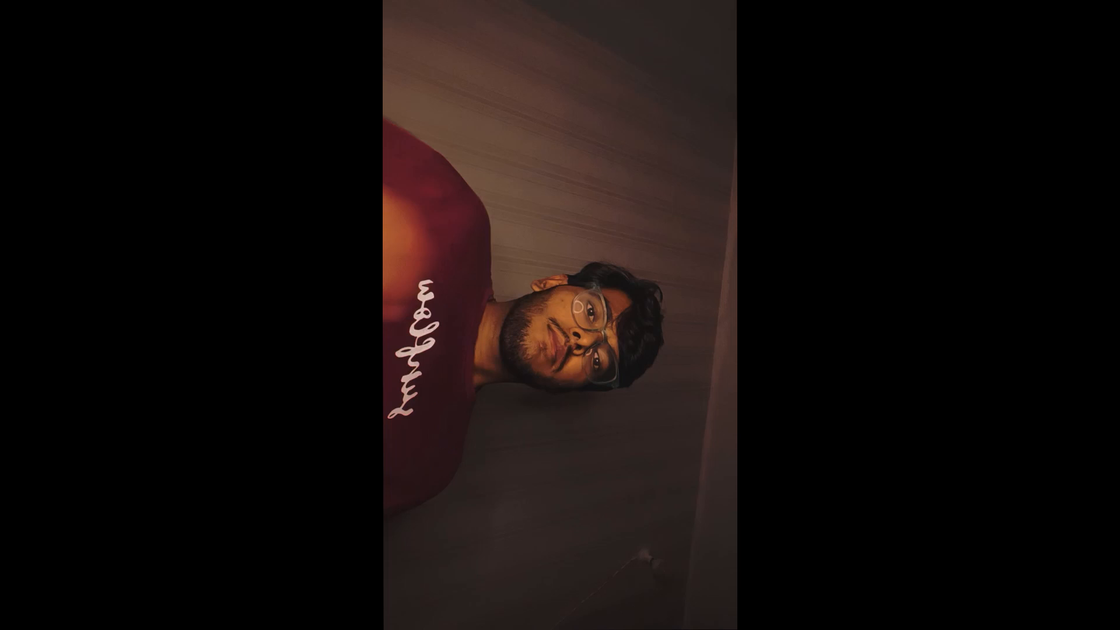
key(p)
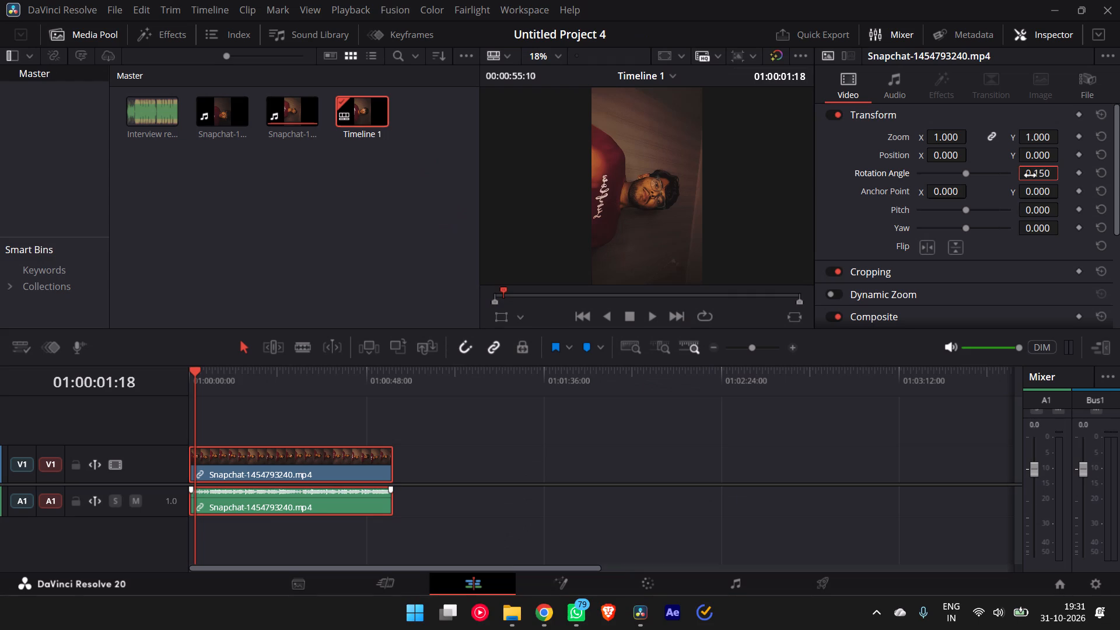
Play back and scrub through Snapchat-1454793240.mp4 on Timeline 1 to review its picture and sound.
text(pppppppppppppppppppppp)
drag(198, 373, 177, 378)
key(space)
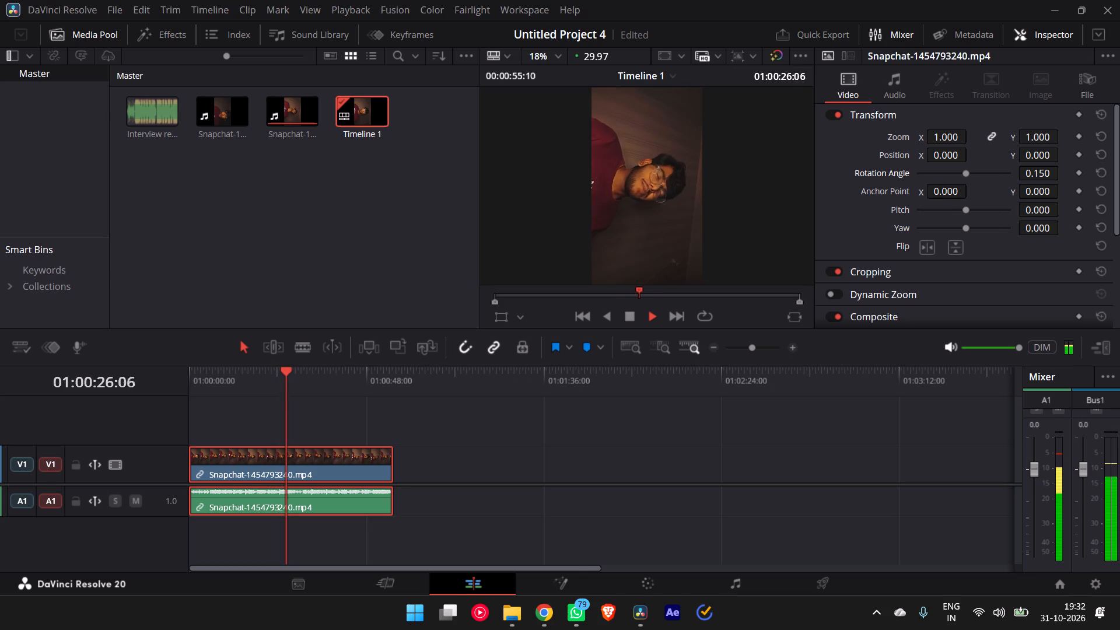
key(space)
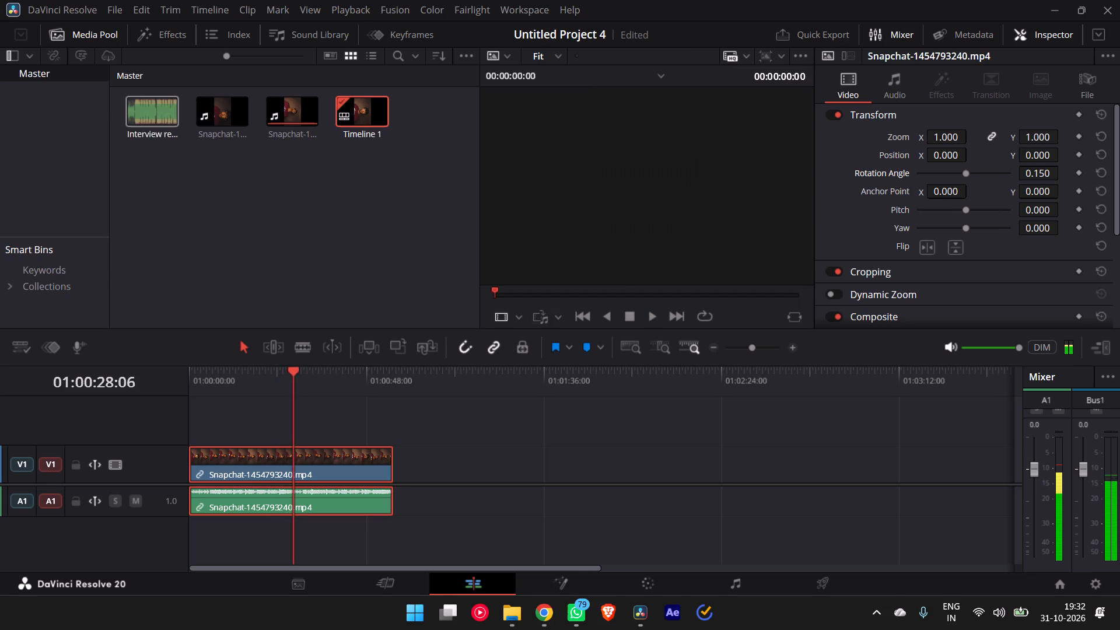
key(space)
drag(295, 381, 224, 384)
key(space)
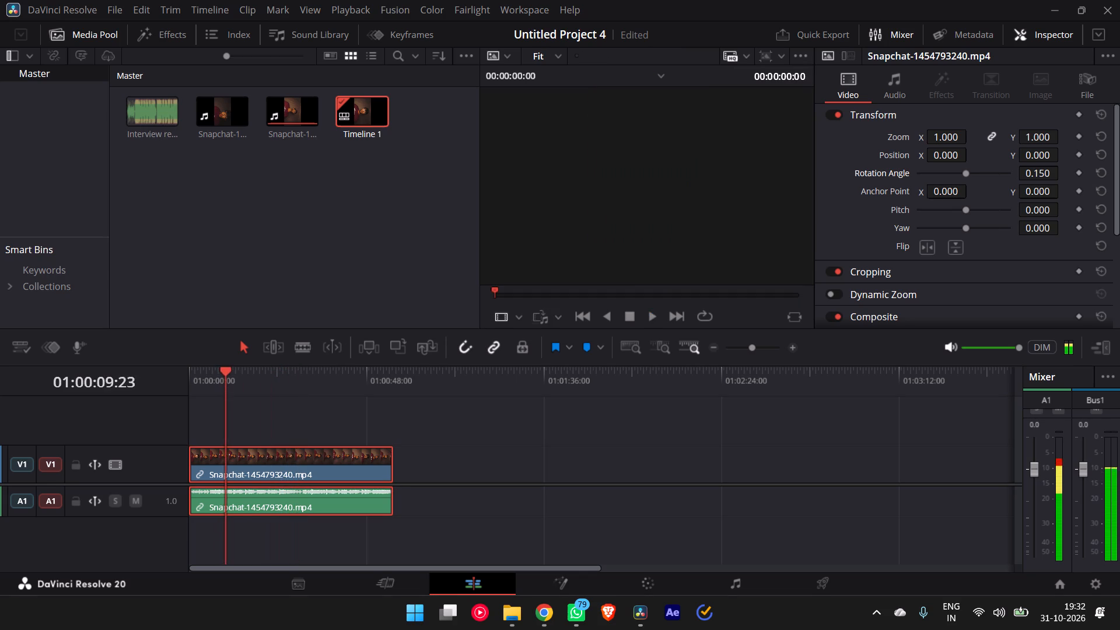
key(space)
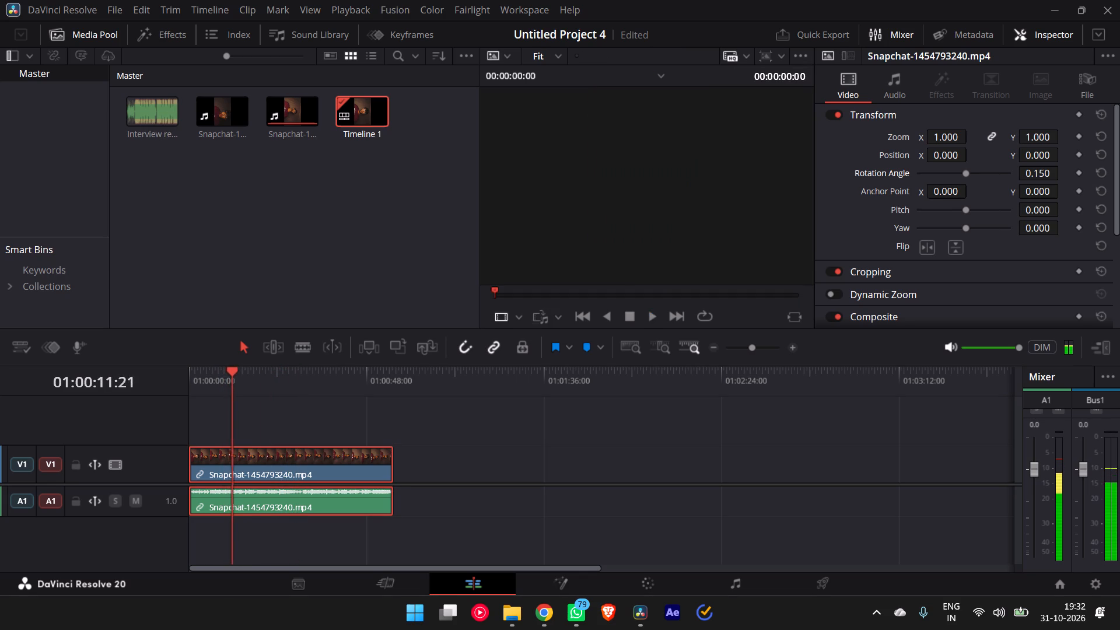
key(space)
key(space)
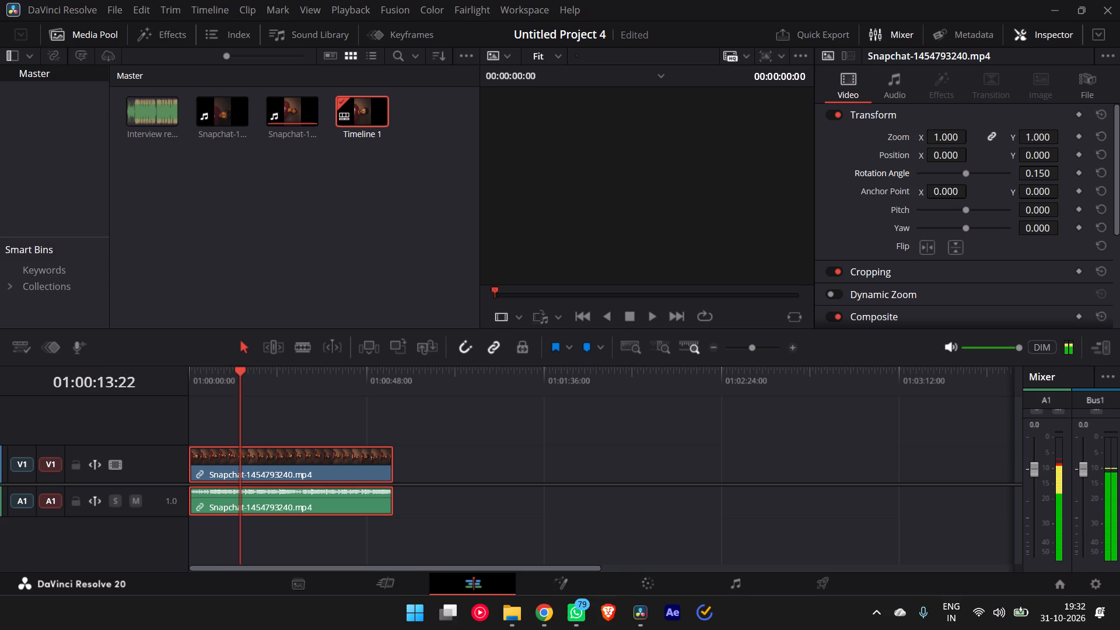
click(631, 316)
click(653, 320)
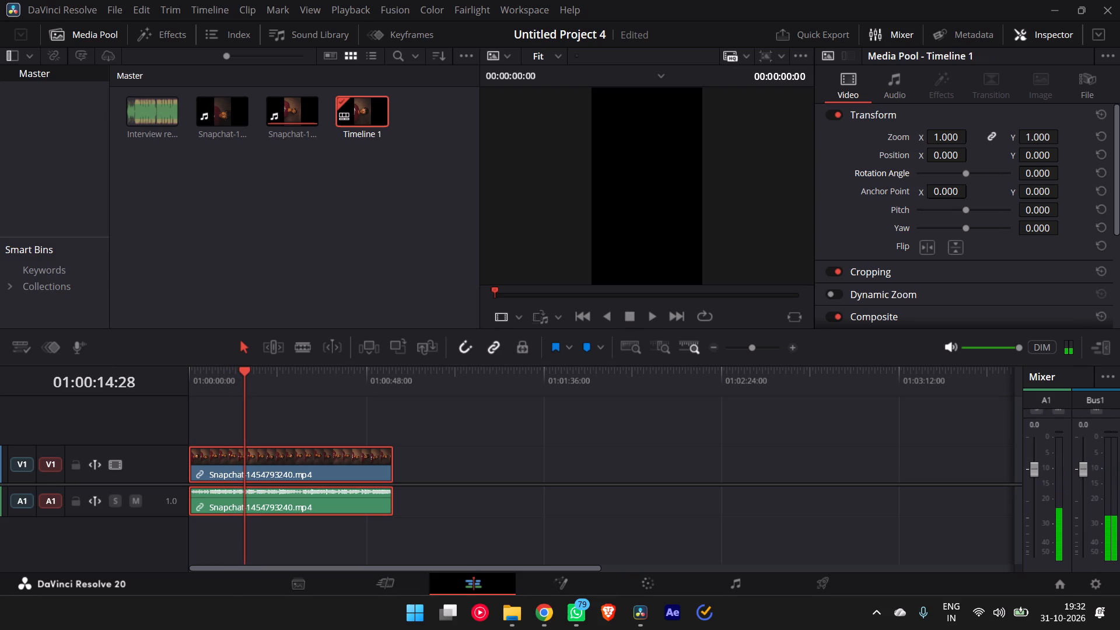
drag(248, 373, 246, 396)
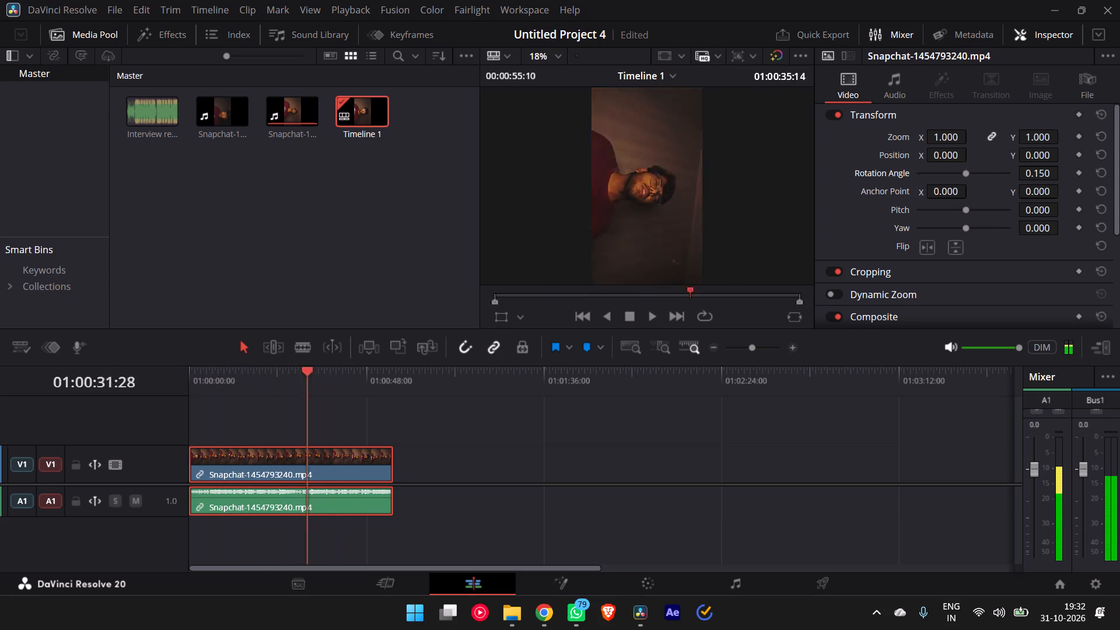
drag(246, 396, 164, 400)
Add Interview recording 62.wav on a new audio track A2, starting at the beginning of Timeline 1.
drag(143, 114, 447, 485)
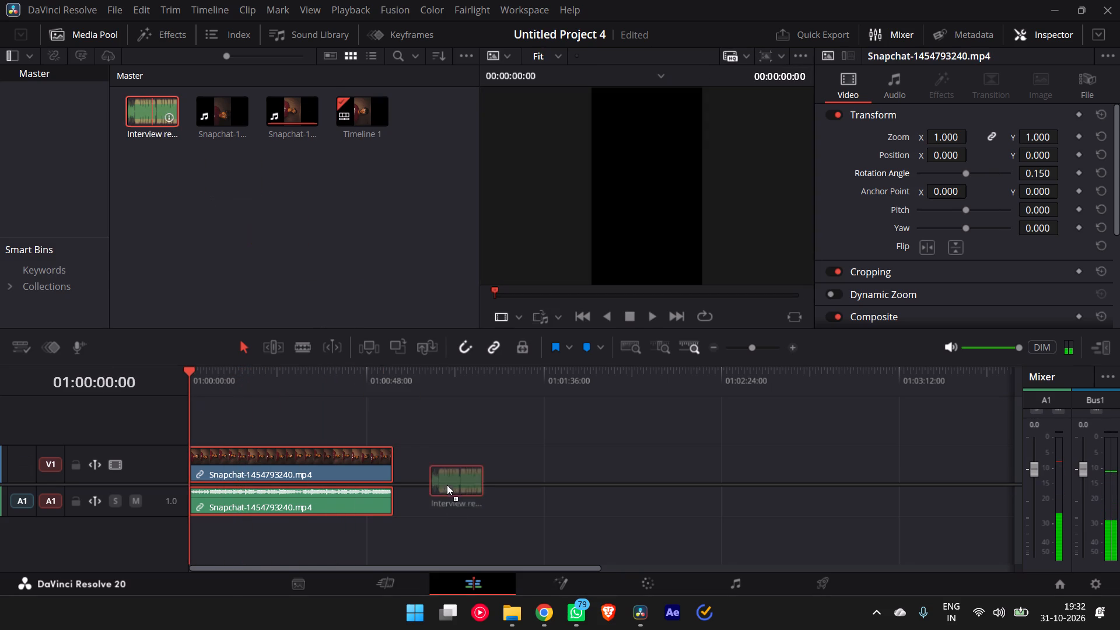
drag(447, 485, 176, 534)
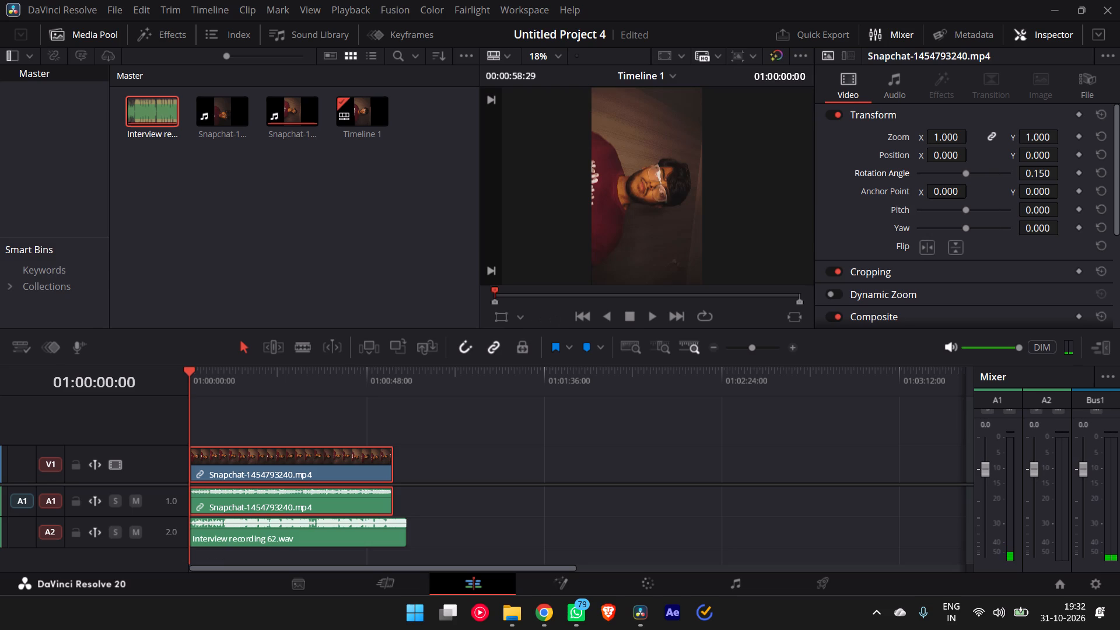
Mute A2, listen for a sync point in the Snapchat clip, and add a marker on it at about 01:00:05.
key(space)
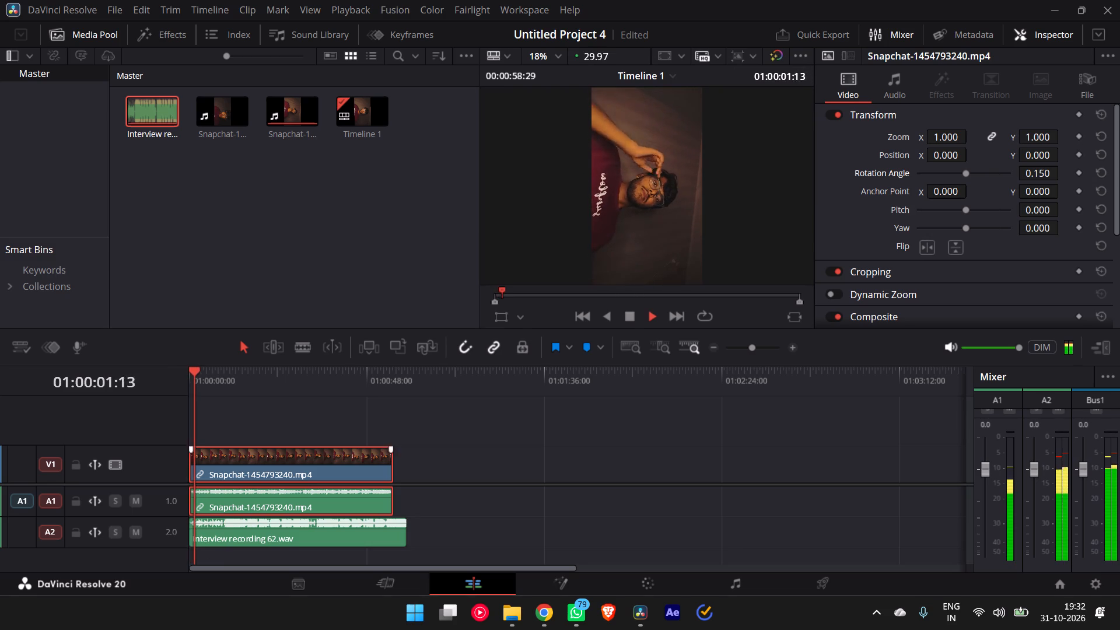
click(132, 532)
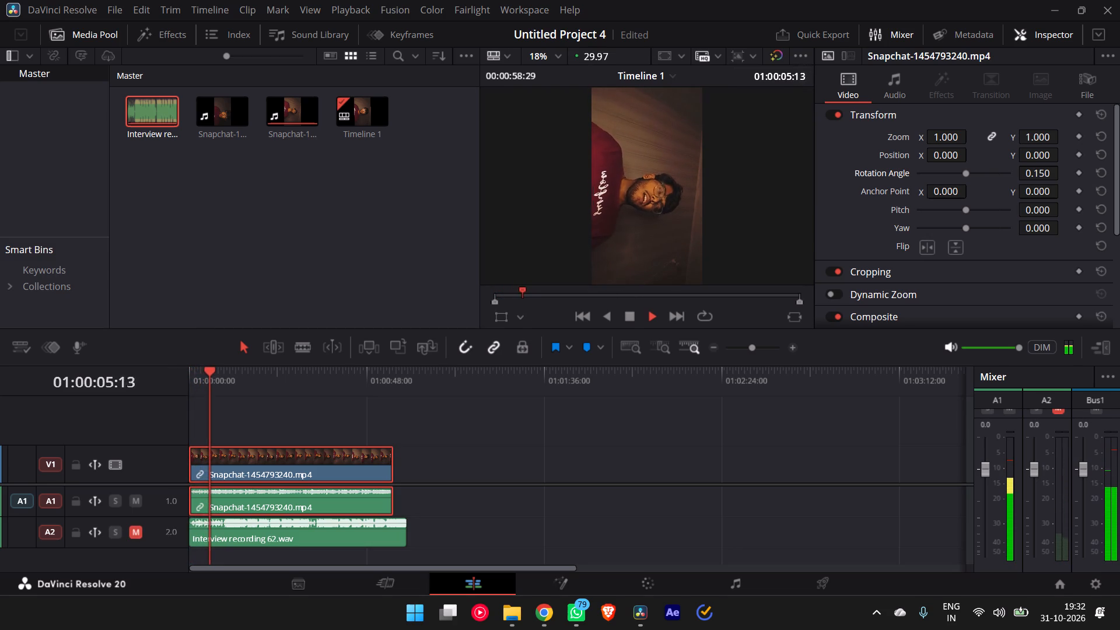
key(space)
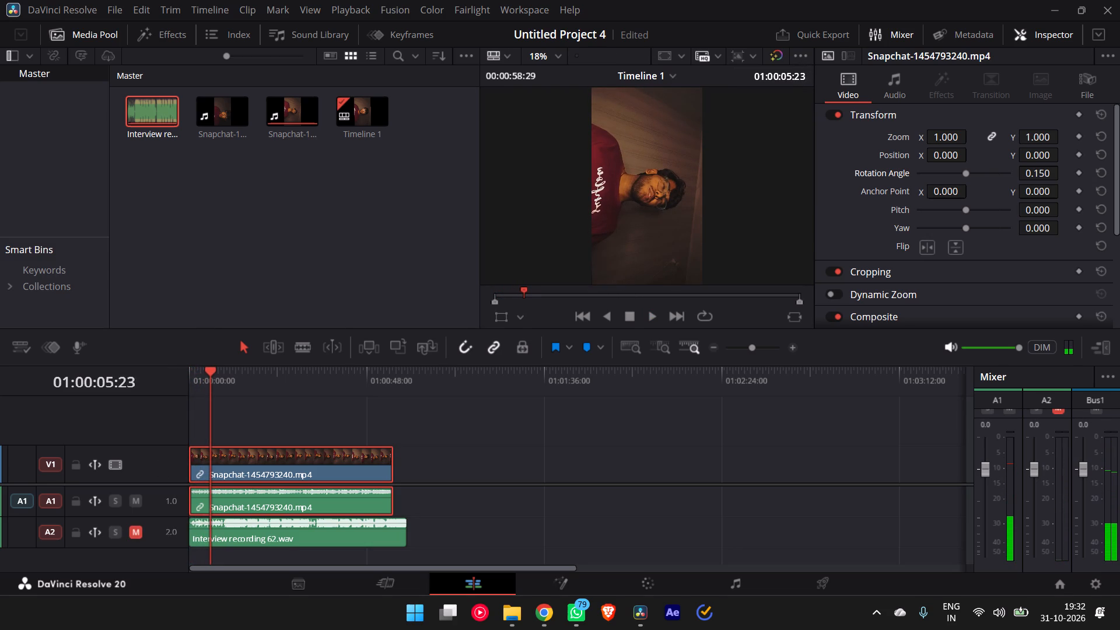
click(209, 374)
key(space)
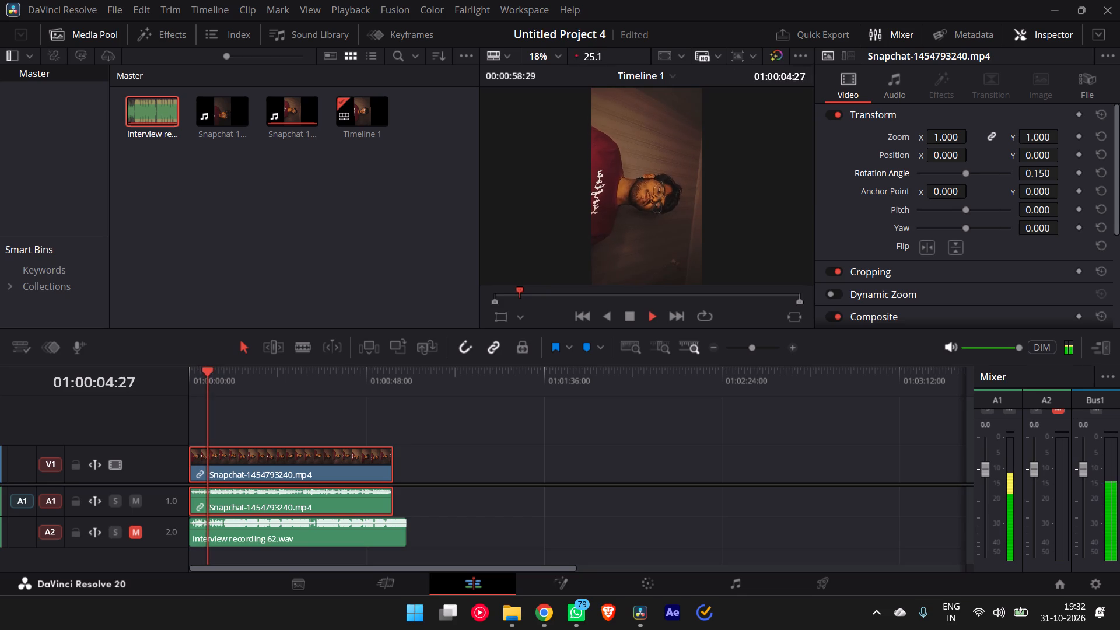
key(space)
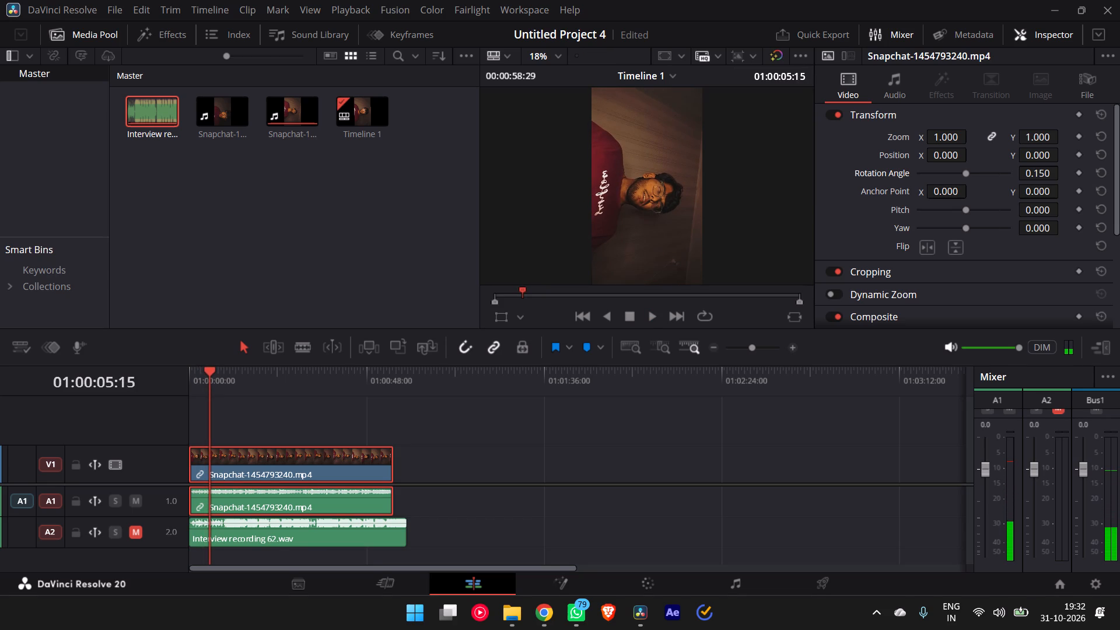
click(218, 386)
click(211, 382)
click(206, 381)
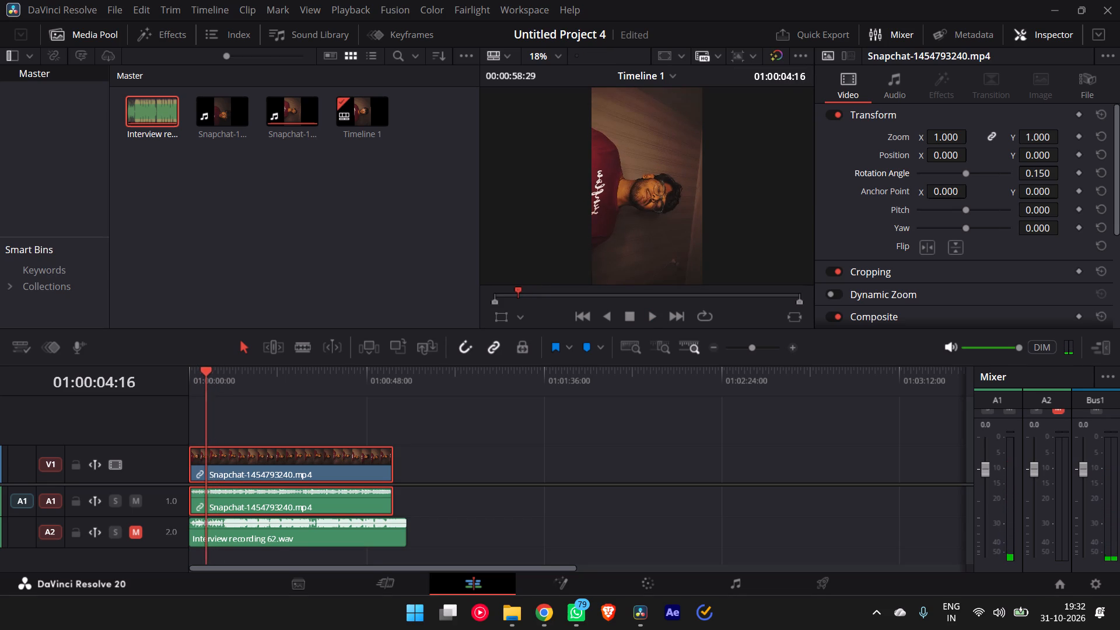
key(space)
text(m)
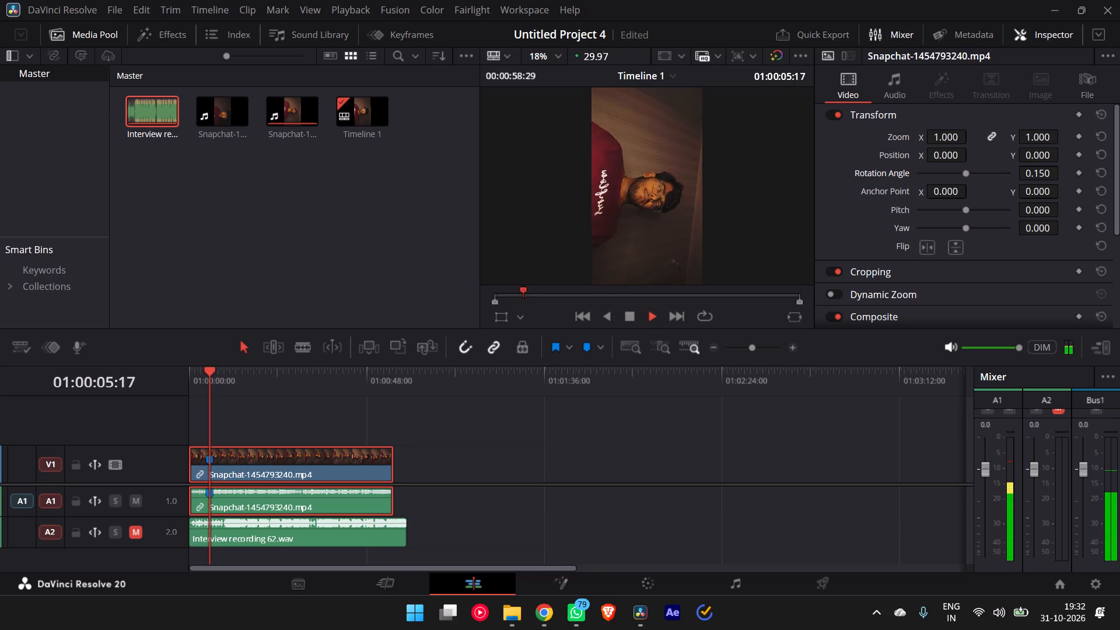
key(space)
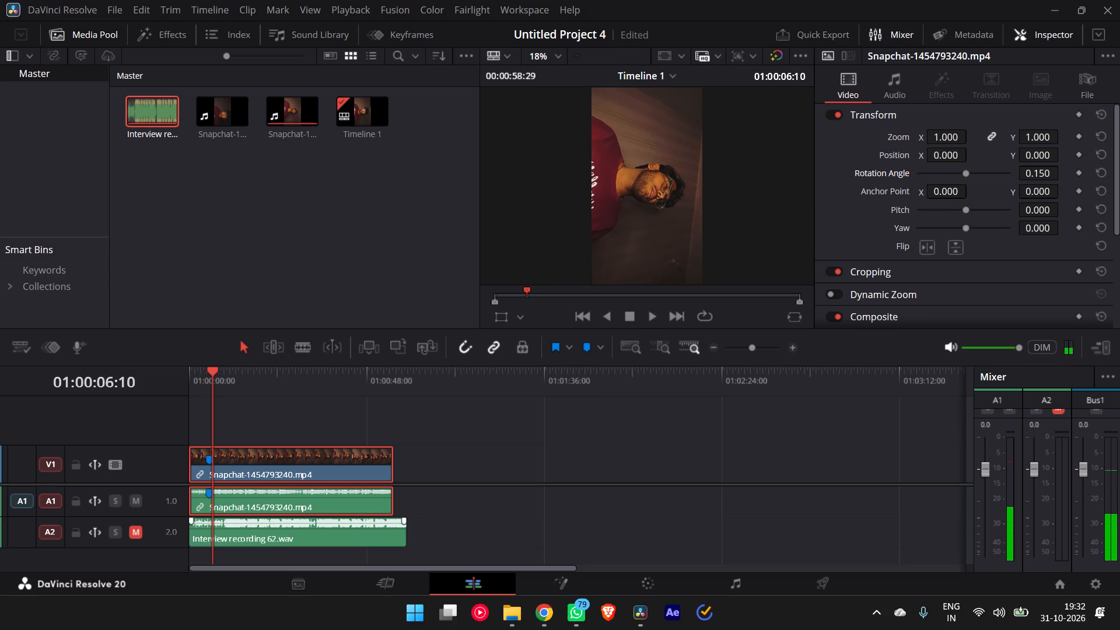
Mute A1, unmute A2, and mark the matching sync point on Interview recording 62.wav at about 01:00:09.
click(141, 499)
click(140, 533)
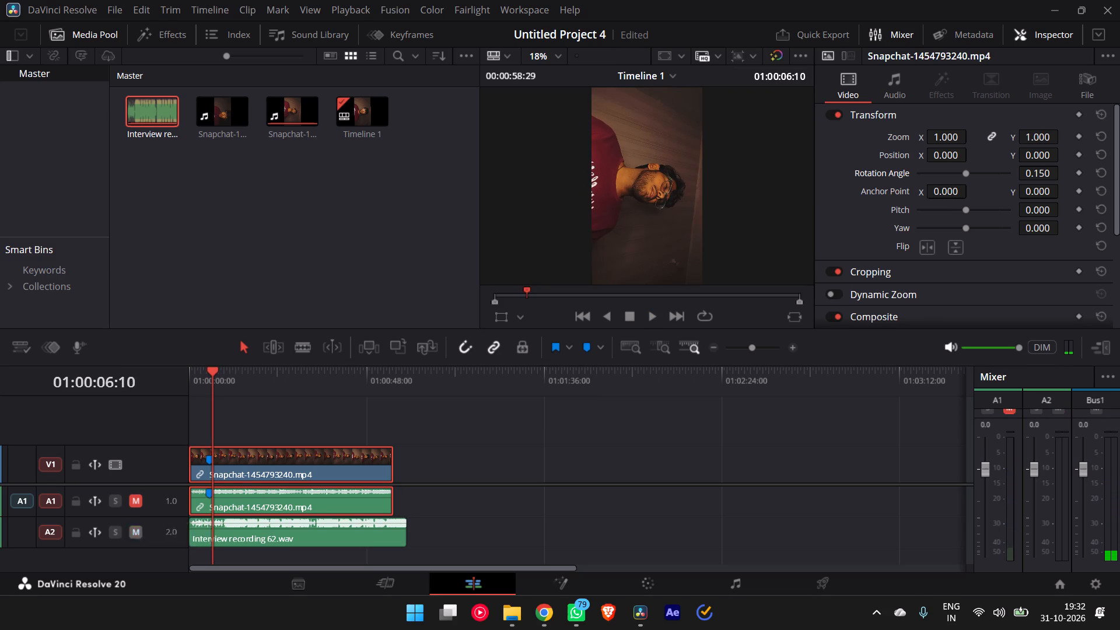
drag(201, 367, 188, 372)
key(space)
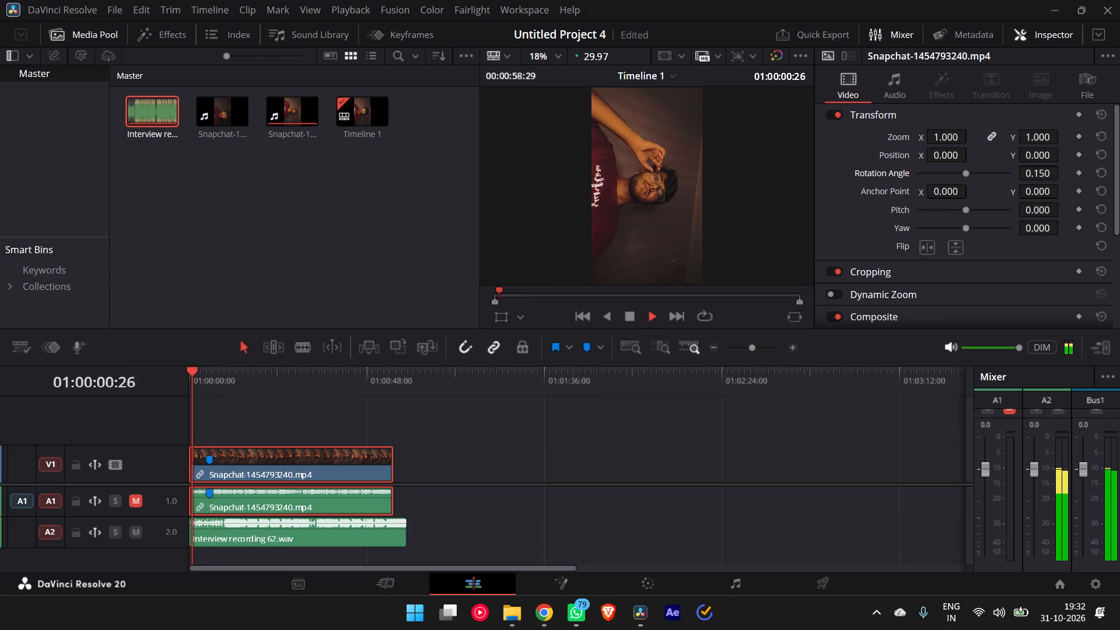
click(243, 531)
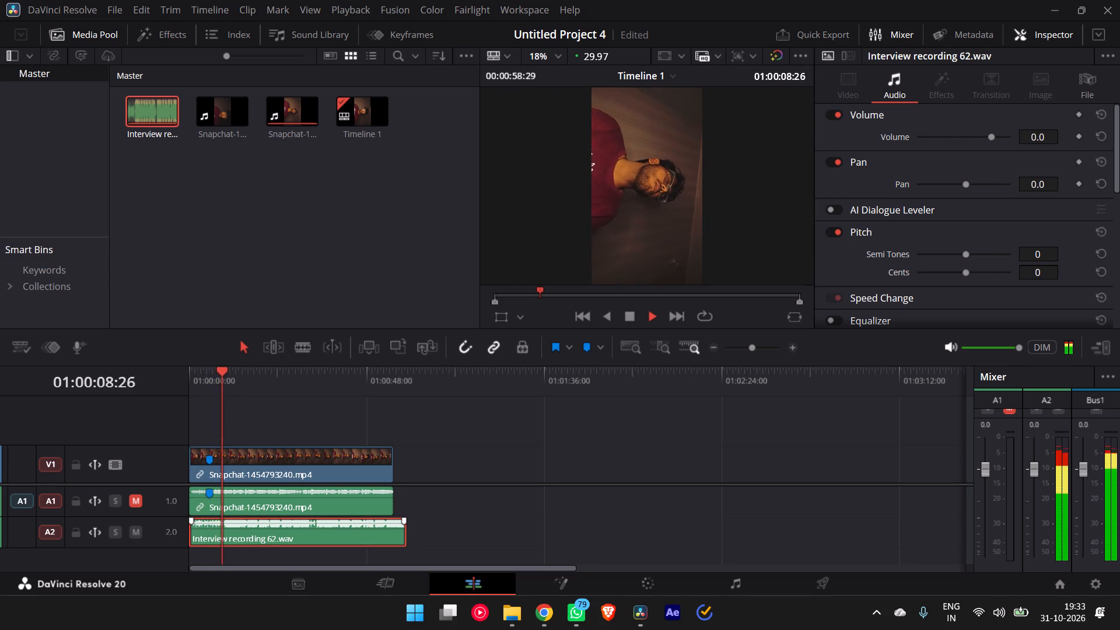
key(m)
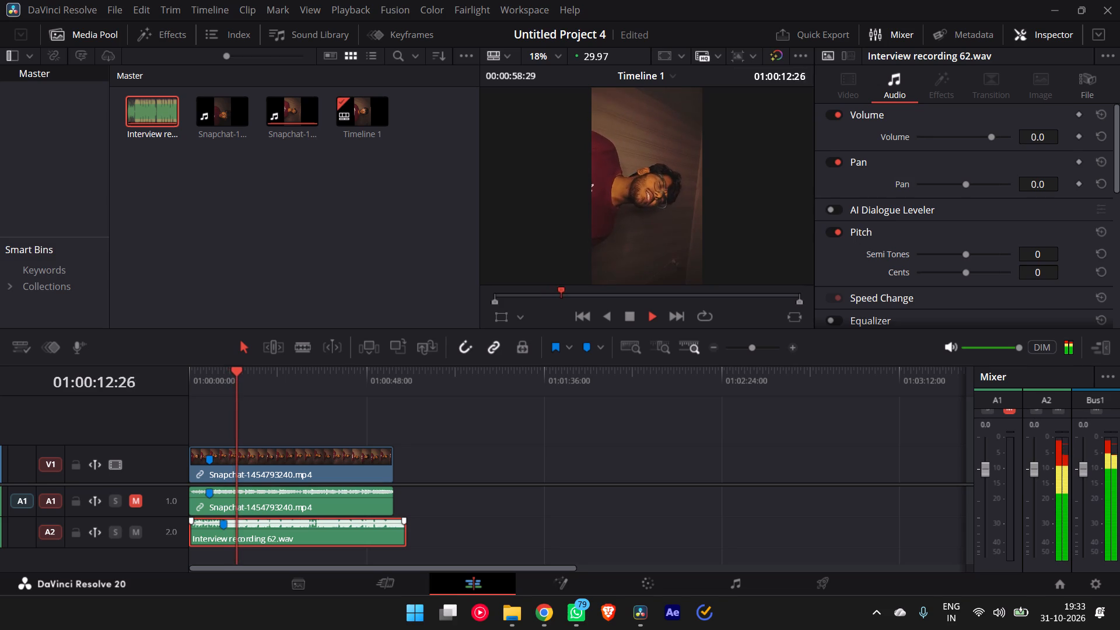
key(space)
Move the Snapchat video and its linked audio about 4 seconds forward, bringing their markers near the interview recording's marker.
drag(208, 423, 239, 495)
drag(278, 470, 292, 470)
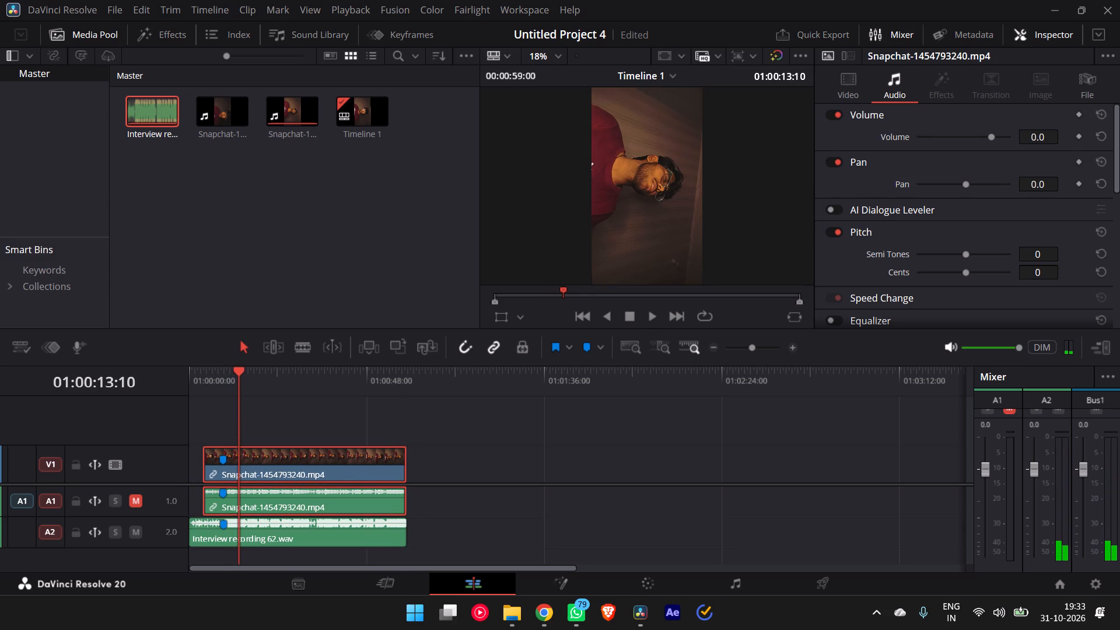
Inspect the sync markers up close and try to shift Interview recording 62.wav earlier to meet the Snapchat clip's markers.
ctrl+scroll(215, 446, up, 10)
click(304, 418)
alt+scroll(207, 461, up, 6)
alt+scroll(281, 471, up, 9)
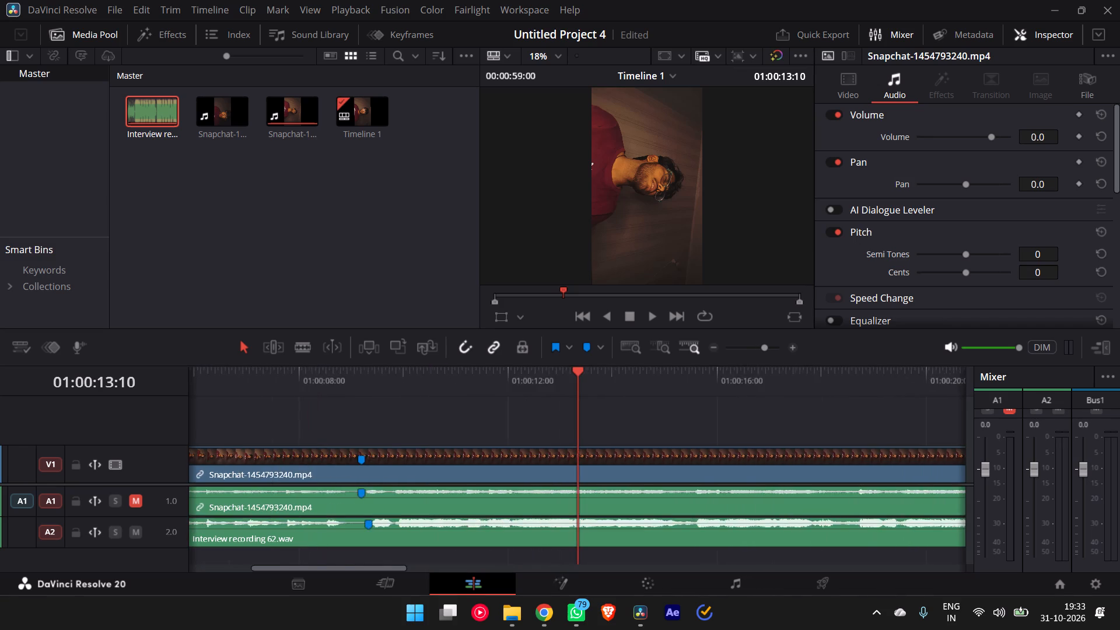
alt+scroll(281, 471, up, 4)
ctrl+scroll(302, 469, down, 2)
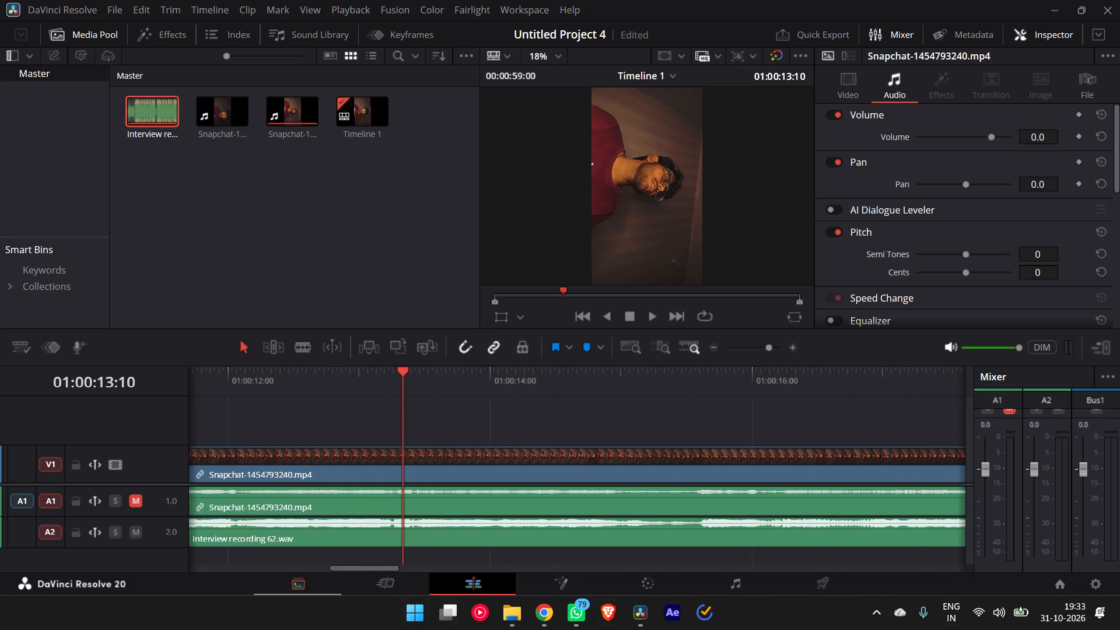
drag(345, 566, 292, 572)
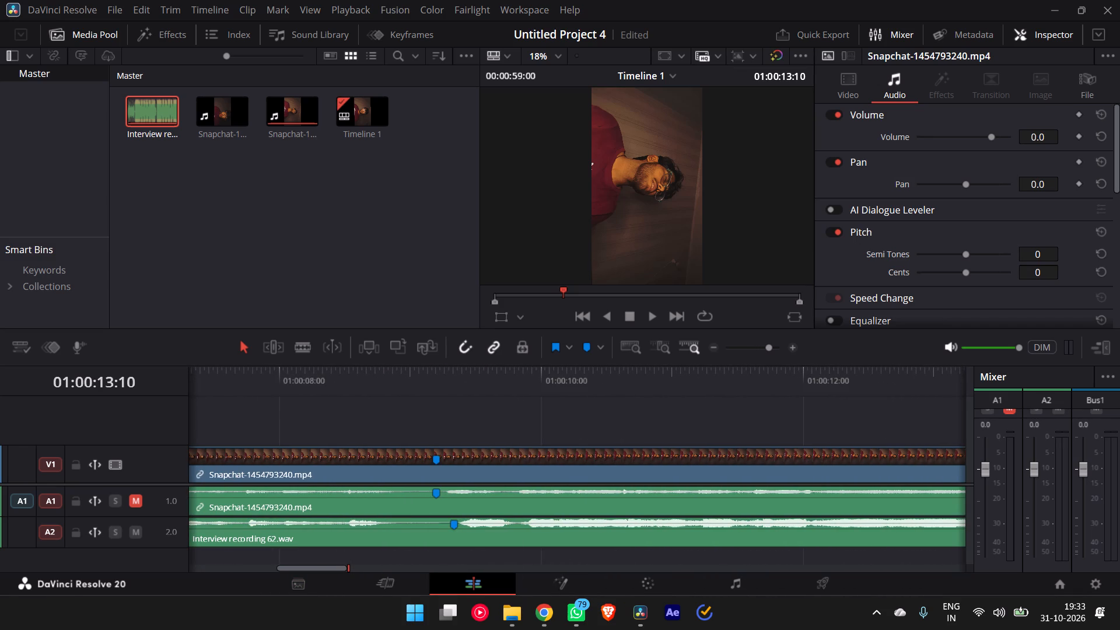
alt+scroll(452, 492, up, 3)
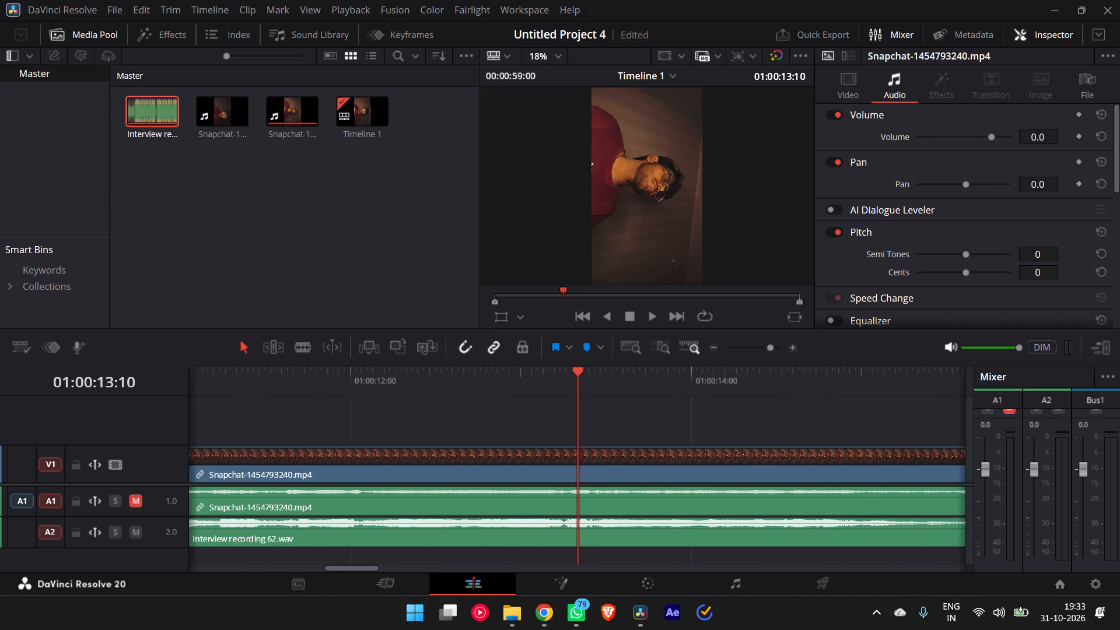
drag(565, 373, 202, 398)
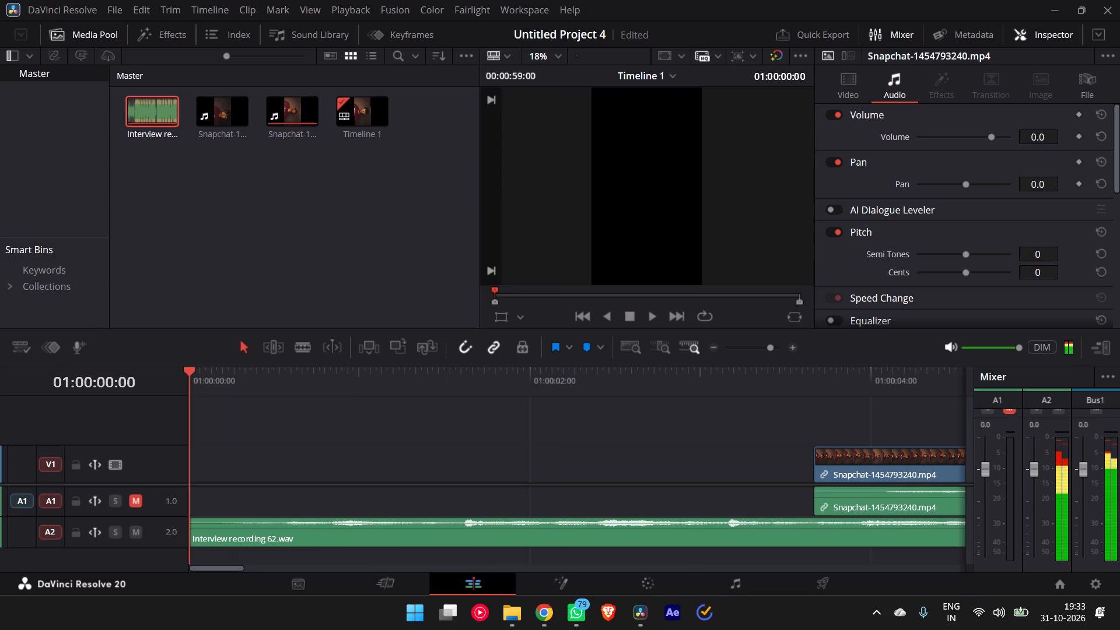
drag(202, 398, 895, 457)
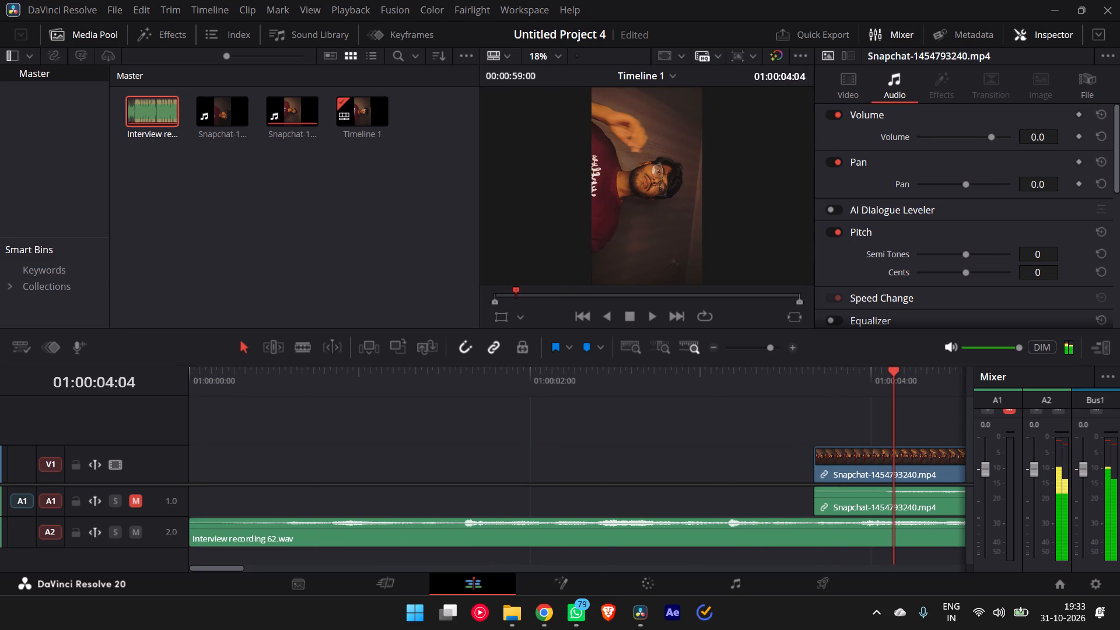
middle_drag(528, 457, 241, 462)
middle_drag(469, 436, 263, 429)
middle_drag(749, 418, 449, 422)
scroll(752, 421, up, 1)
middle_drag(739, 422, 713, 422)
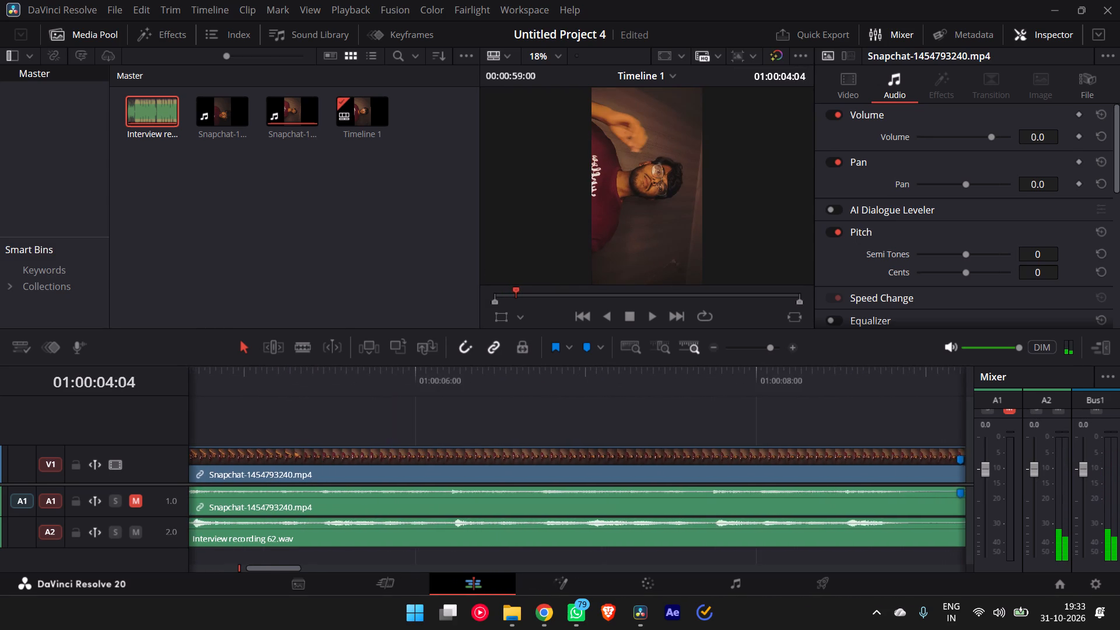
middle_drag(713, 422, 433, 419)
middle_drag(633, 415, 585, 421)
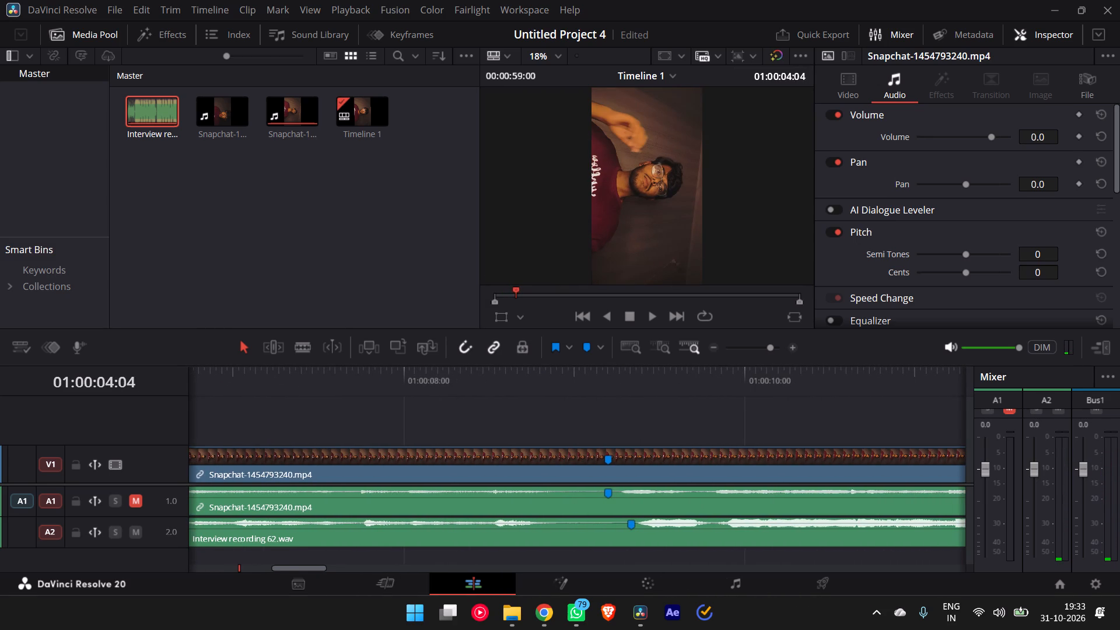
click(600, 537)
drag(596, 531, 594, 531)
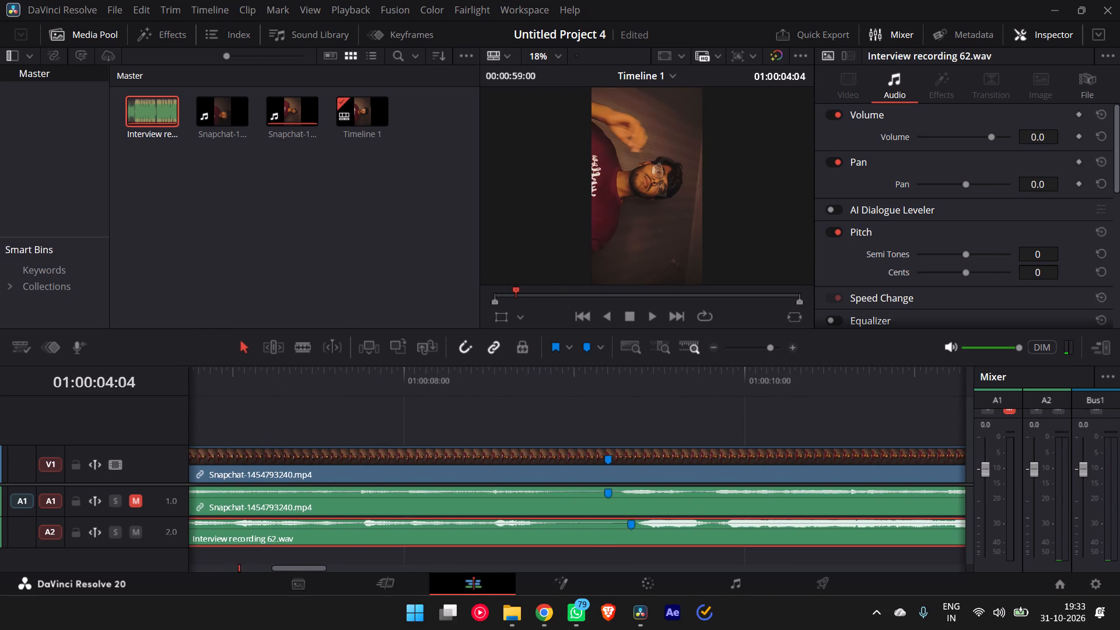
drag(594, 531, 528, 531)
Move the Snapchat video and its linked audio 4 frames forward, aligning their markers exactly with the interview recording's marker.
drag(505, 418, 538, 487)
drag(538, 466, 548, 469)
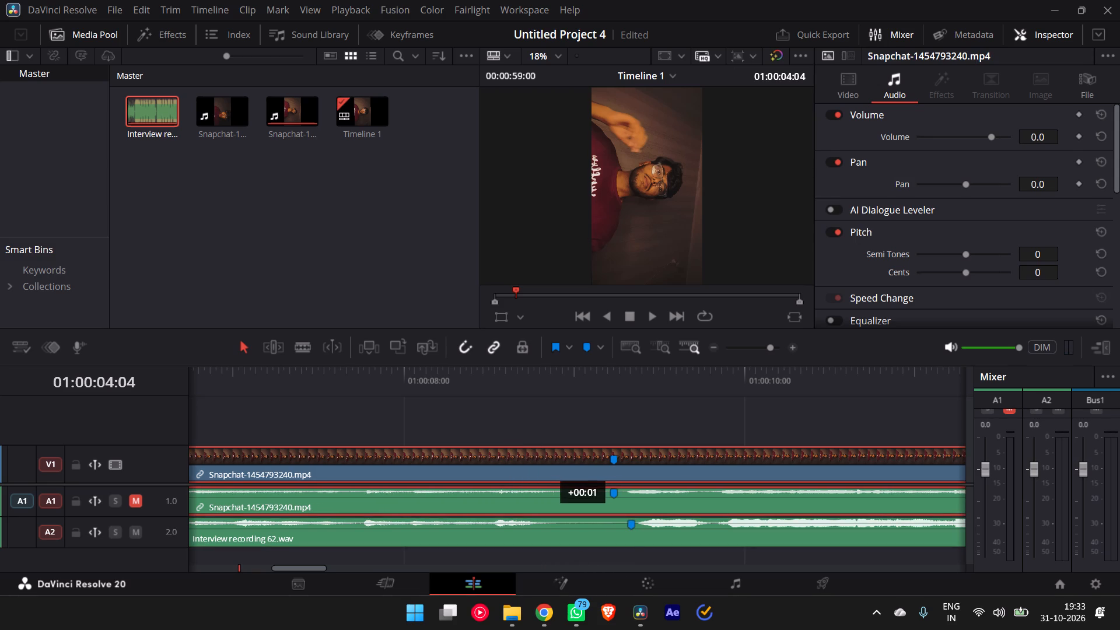
drag(548, 469, 559, 469)
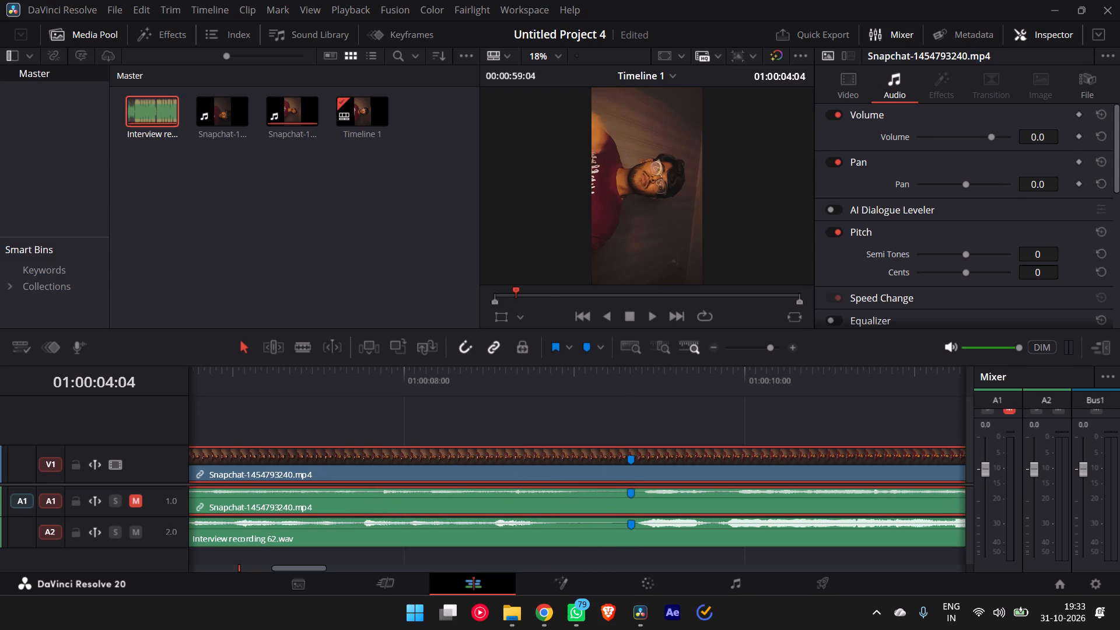
Play the timeline from about 01:00:09 with A1 unmuted and A2 muted, checking the Snapchat clip's own audio full screen.
click(612, 382)
click(138, 523)
click(138, 527)
click(138, 503)
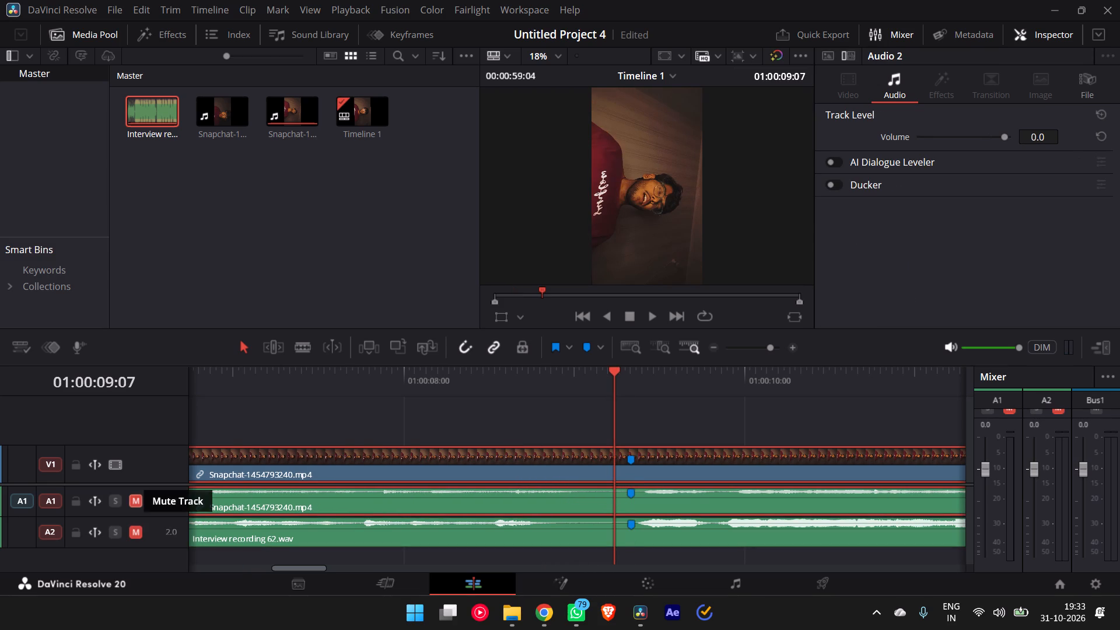
key(space)
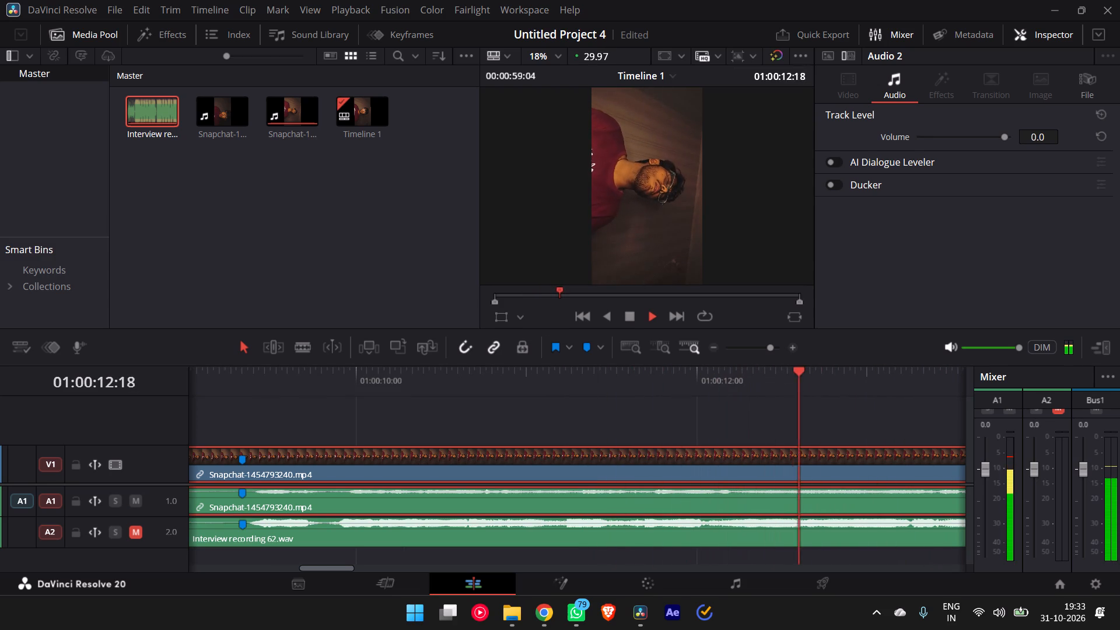
key(p)
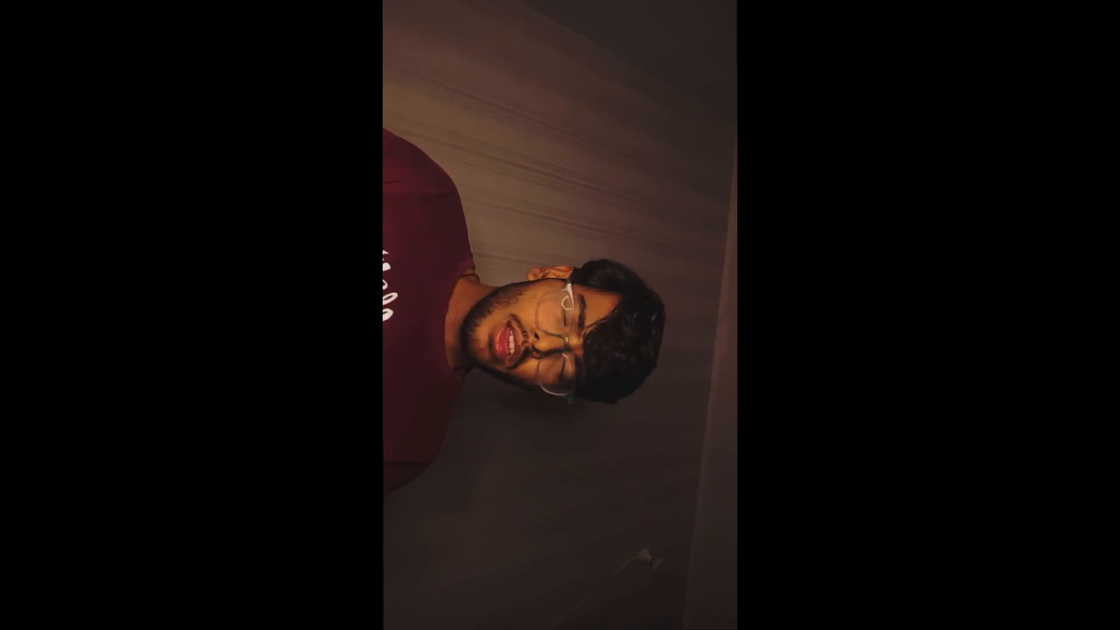
key(Escape)
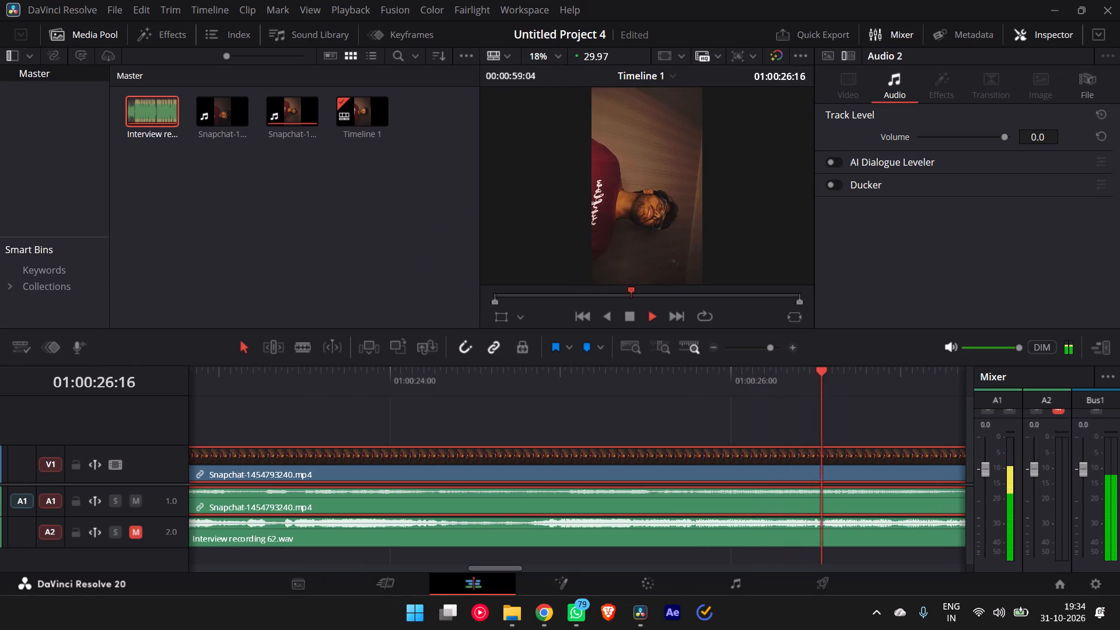
key(p)
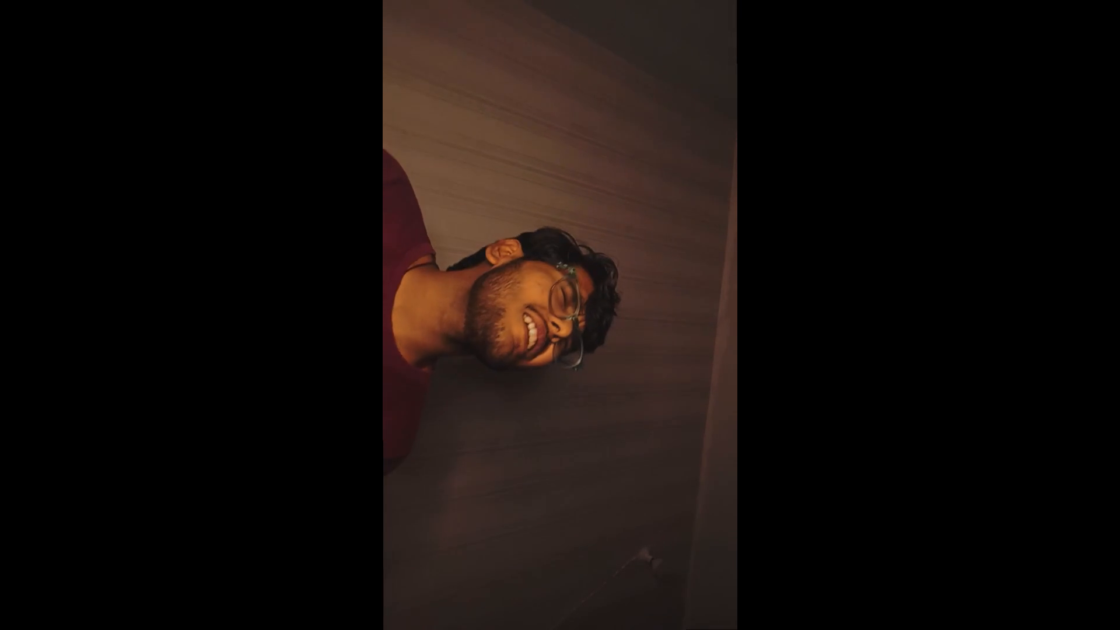
key(space)
key(Escape)
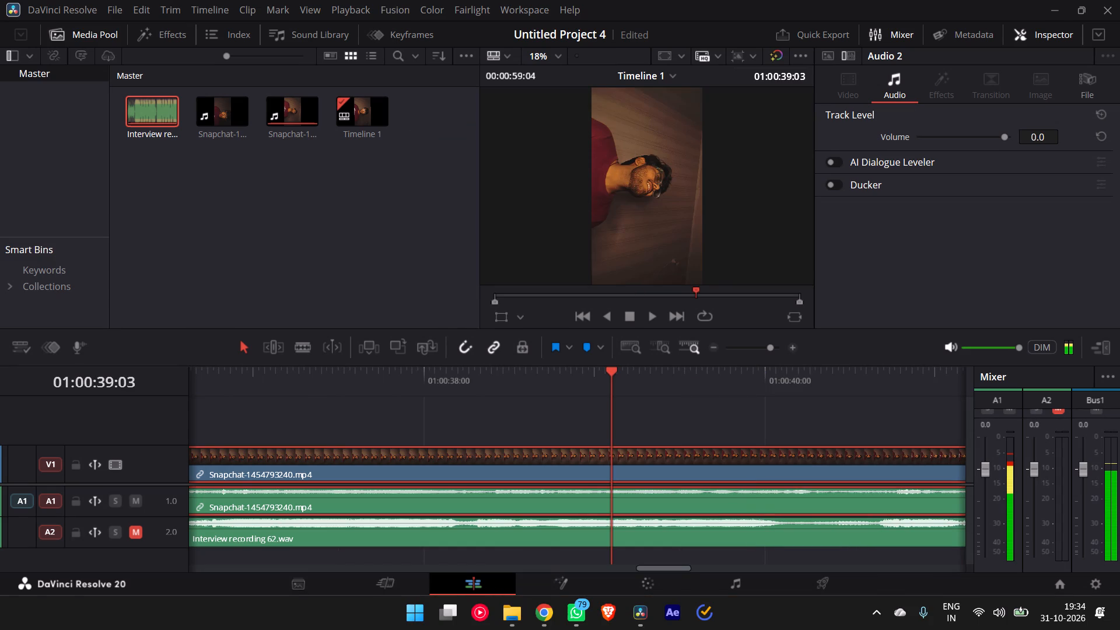
Replay earlier passages around 01:00:37 and 01:00:29 to listen to the Snapchat clip's own audio on A1.
drag(456, 382, 400, 383)
key(space)
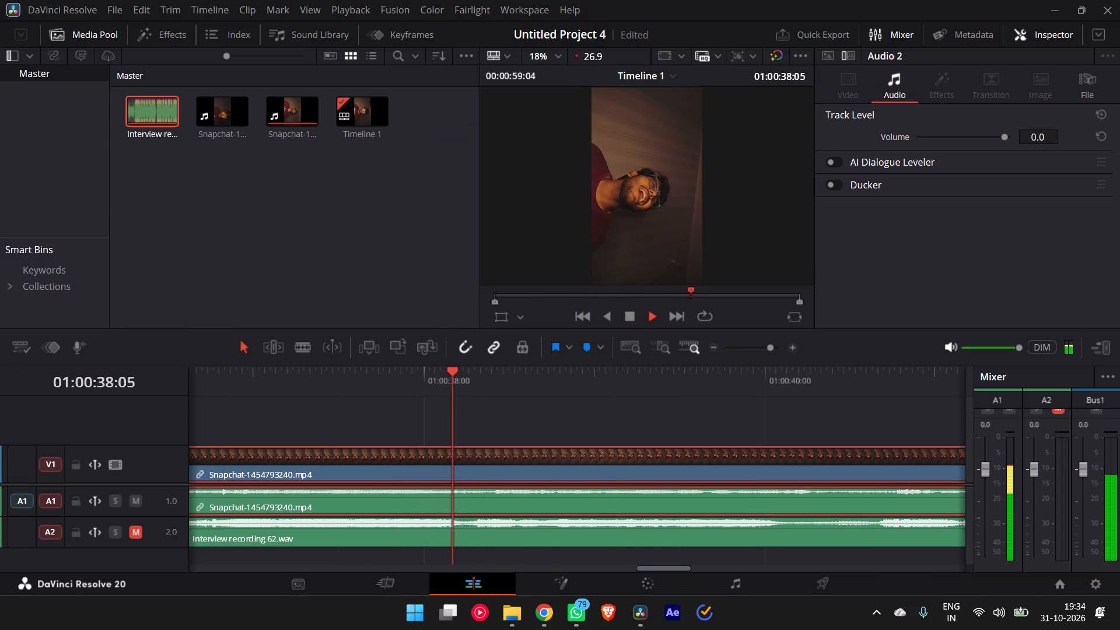
drag(386, 381, 187, 363)
key(space)
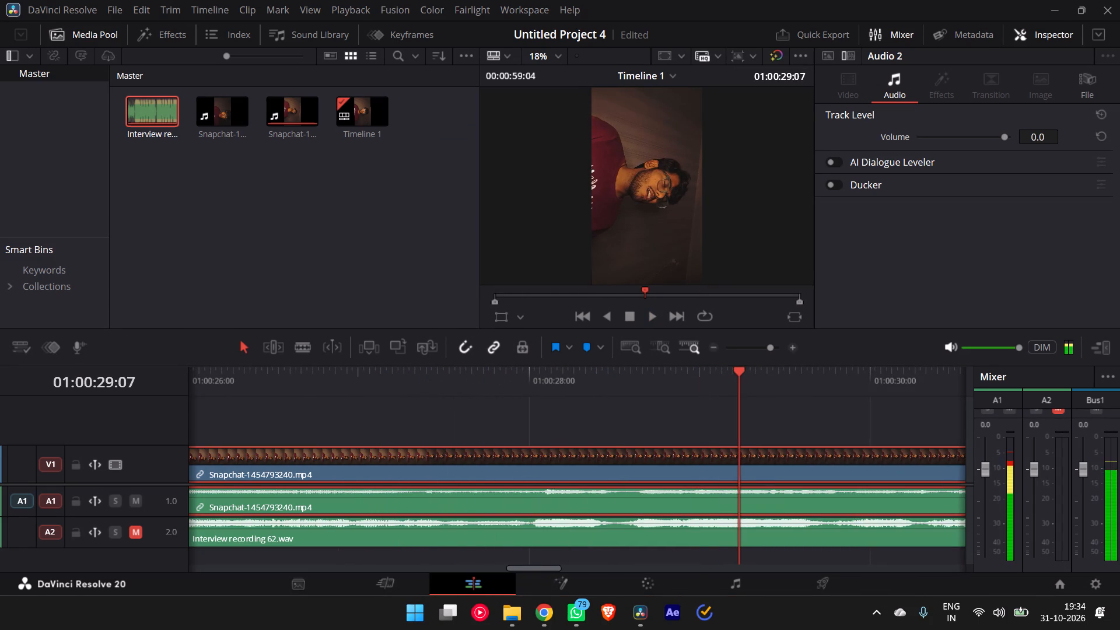
click(470, 400)
click(496, 388)
key(space)
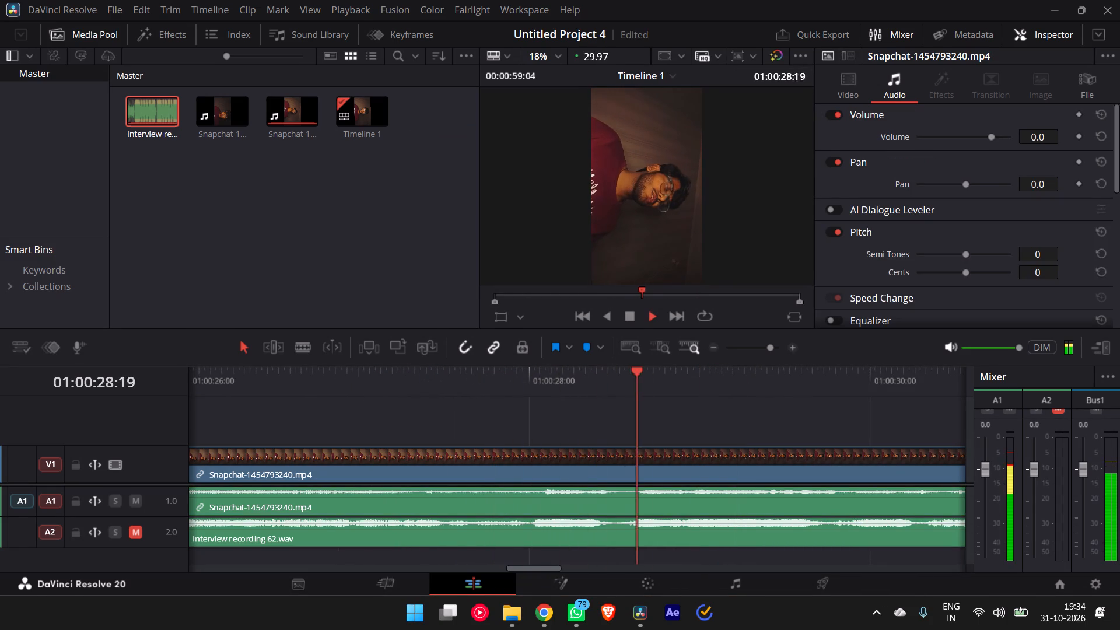
Mute A1 and unmute A2 during playback around 01:00:32, briefly comparing both tracks together before keeping only A2 audible.
click(138, 505)
click(139, 528)
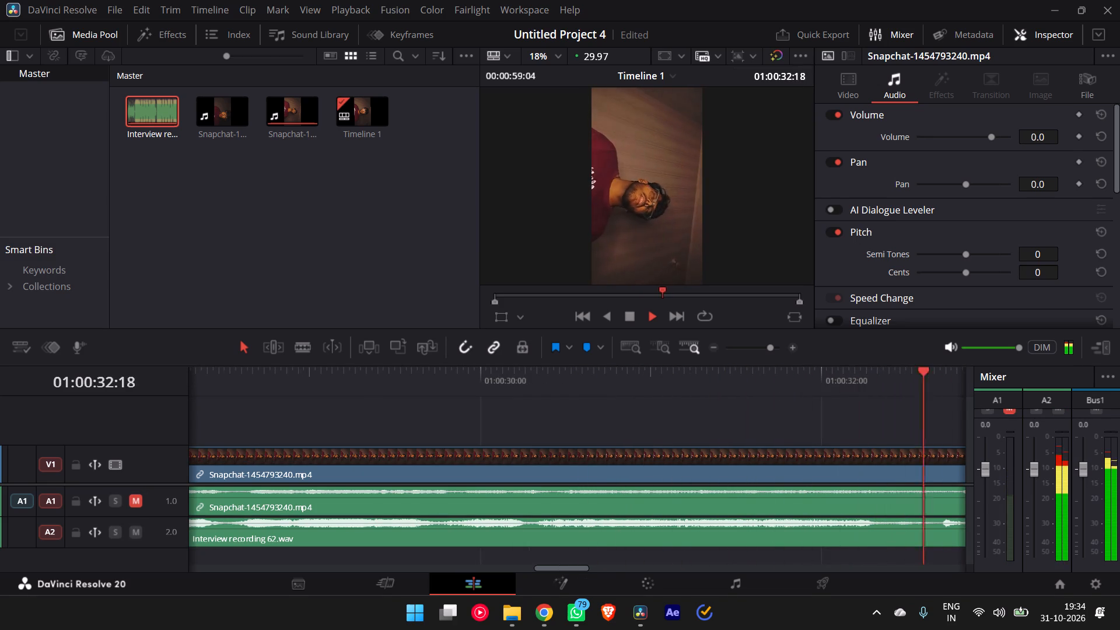
click(140, 502)
key(space)
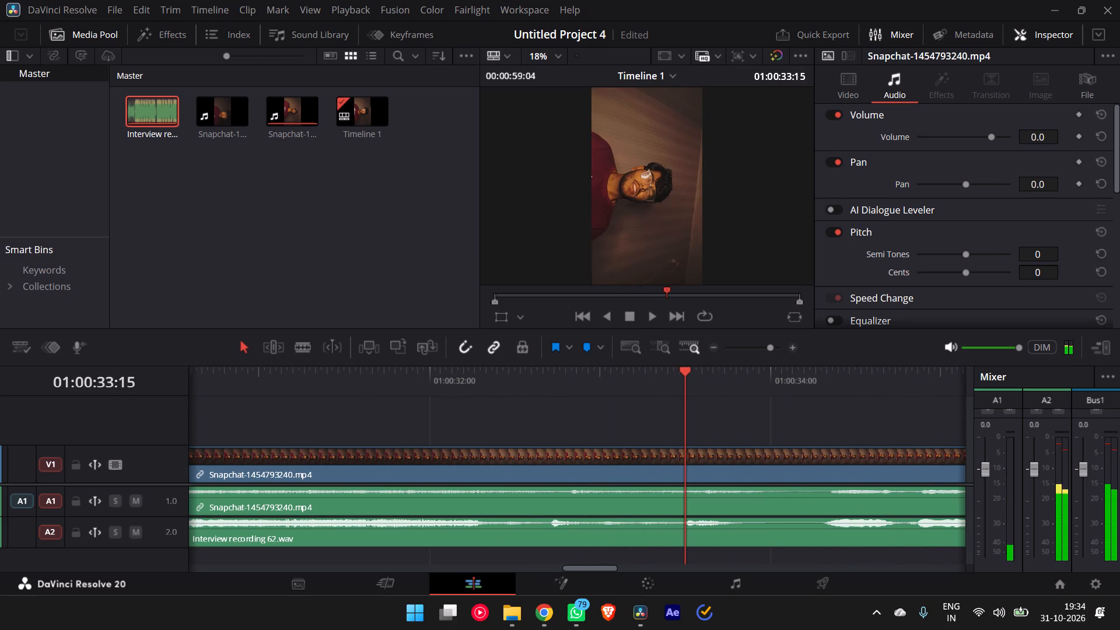
click(134, 506)
key(space)
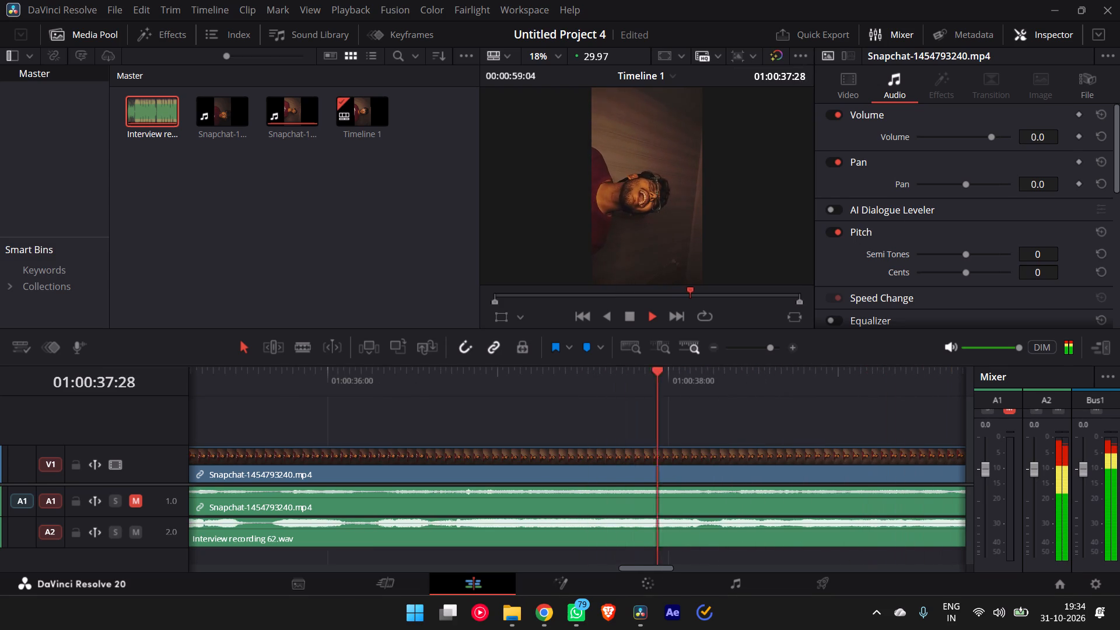
Review the video full screen with only the interview recording audible, replaying from near the beginning to check the sync.
key(p)
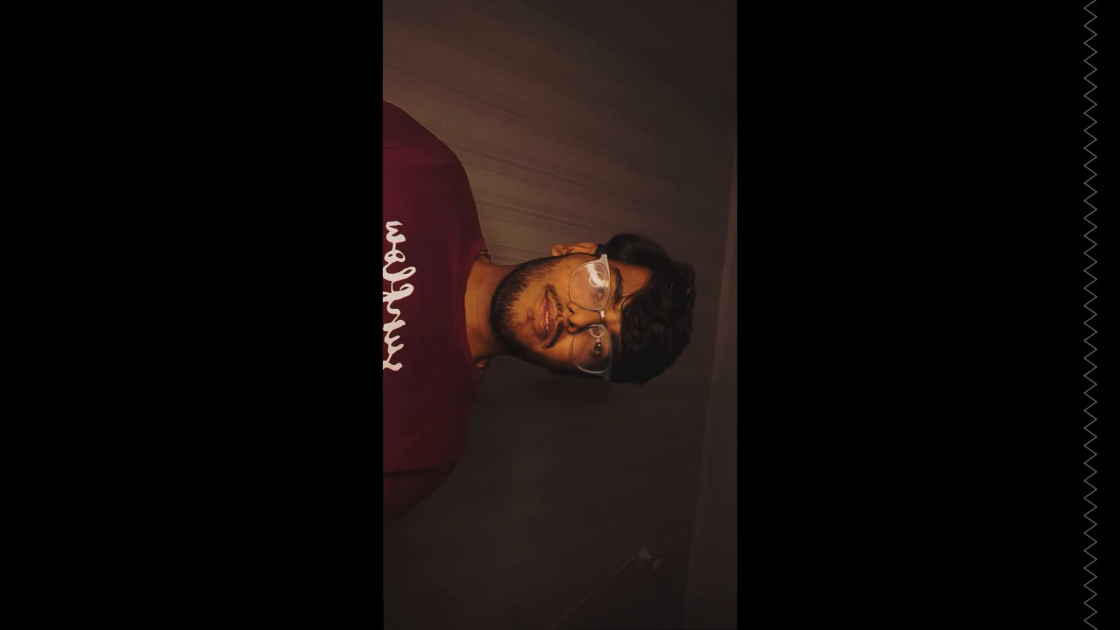
key(space)
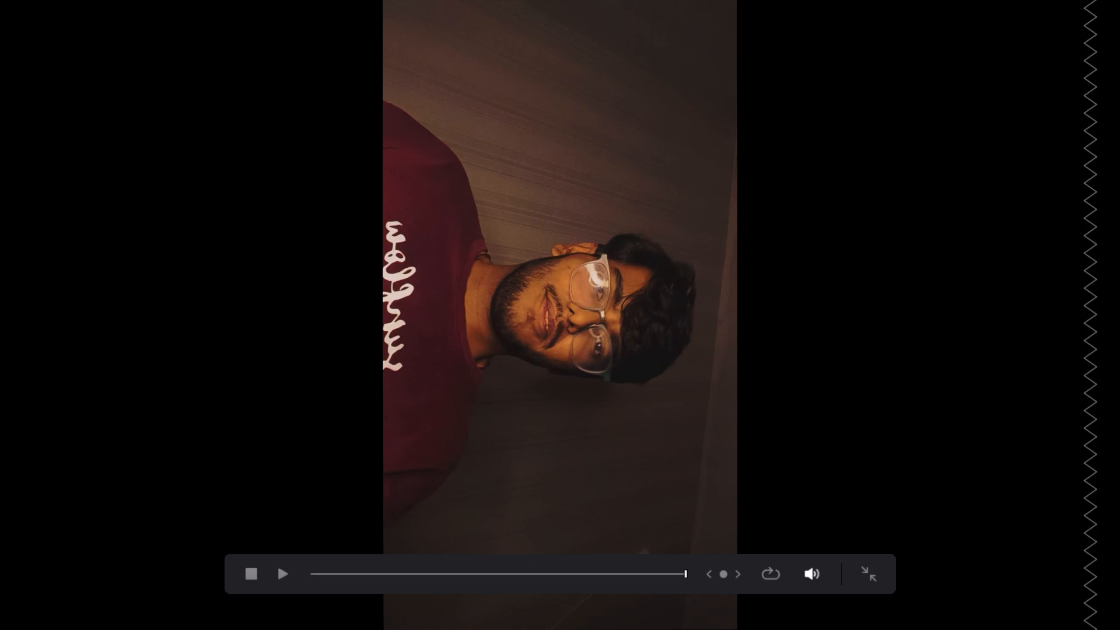
drag(365, 575, 279, 582)
key(space)
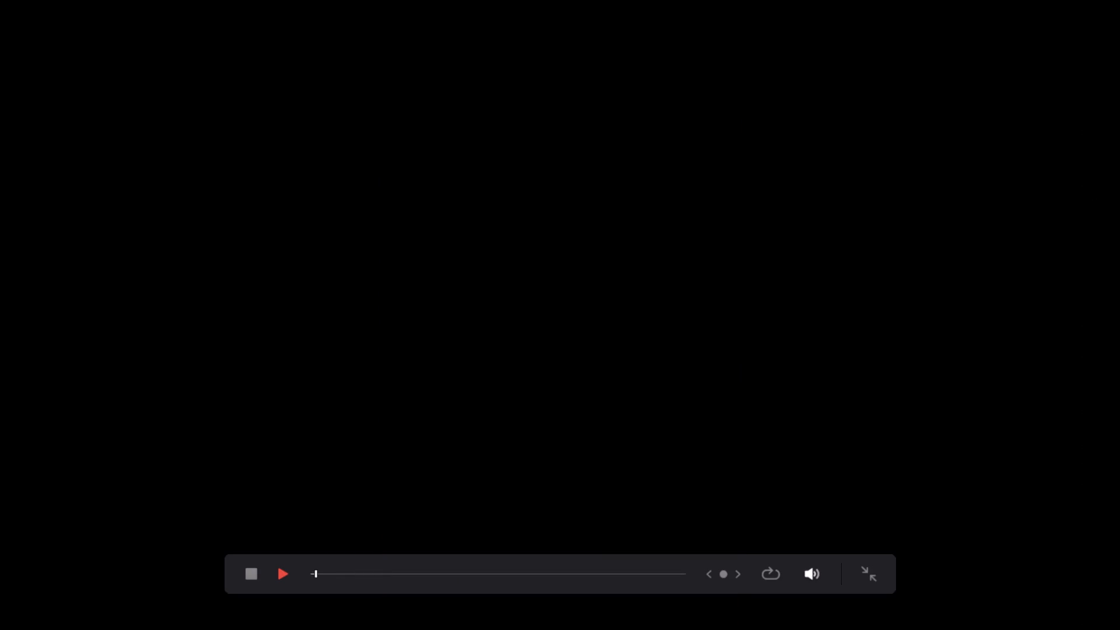
click(339, 566)
click(349, 576)
key(space)
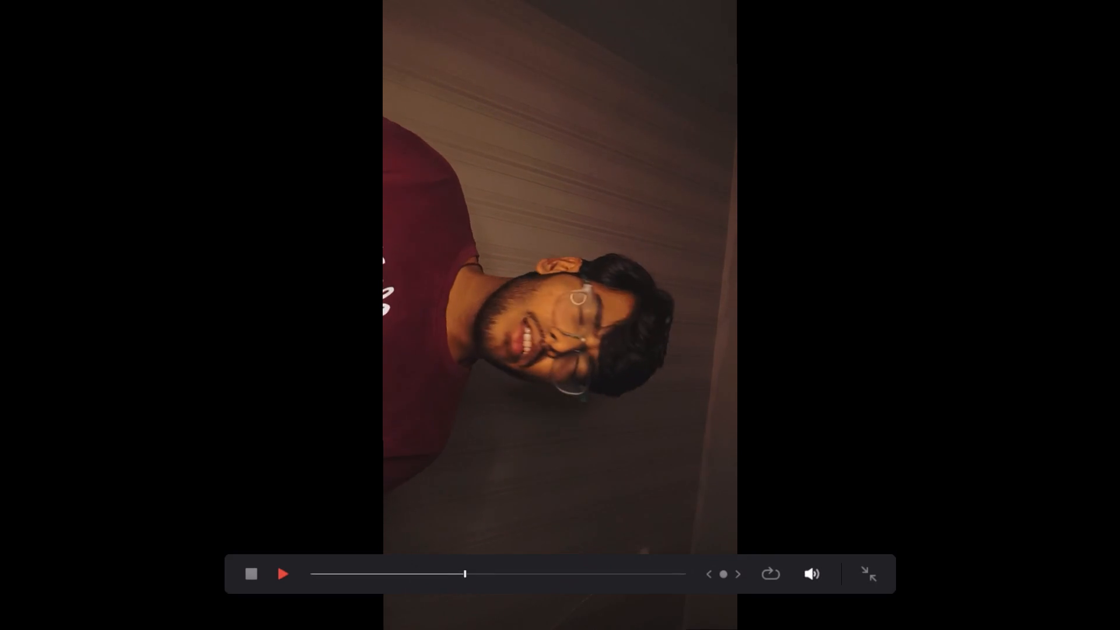
key(Escape)
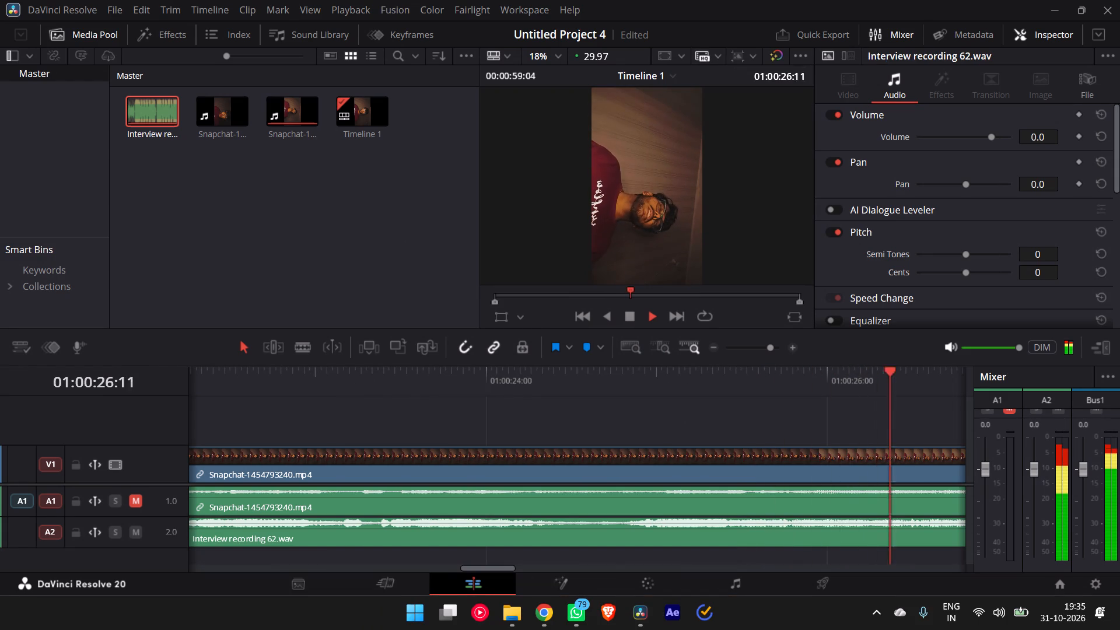
key(space)
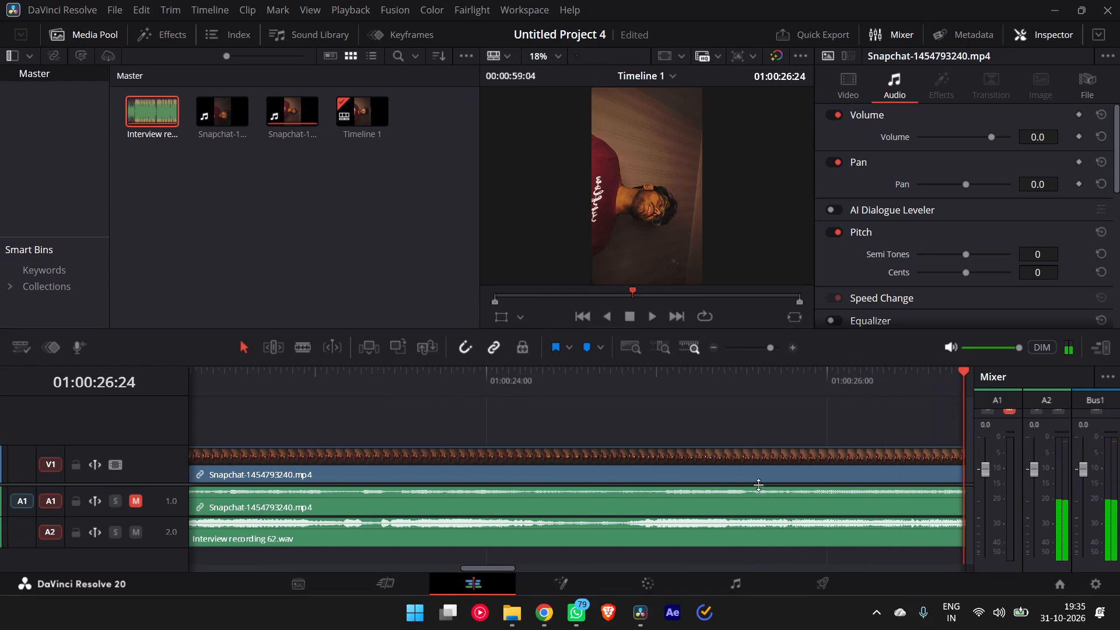
Split Interview recording 62.wav on A2 at the Snapchat clip's start and delete the portion before it.
drag(491, 362, 441, 367)
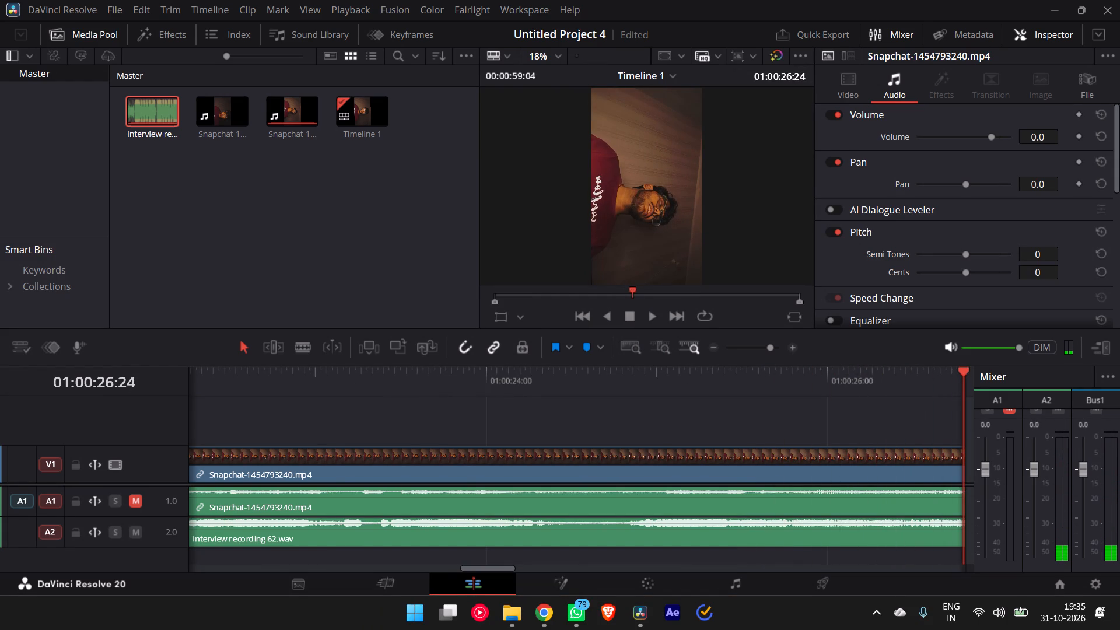
drag(440, 370, 299, 418)
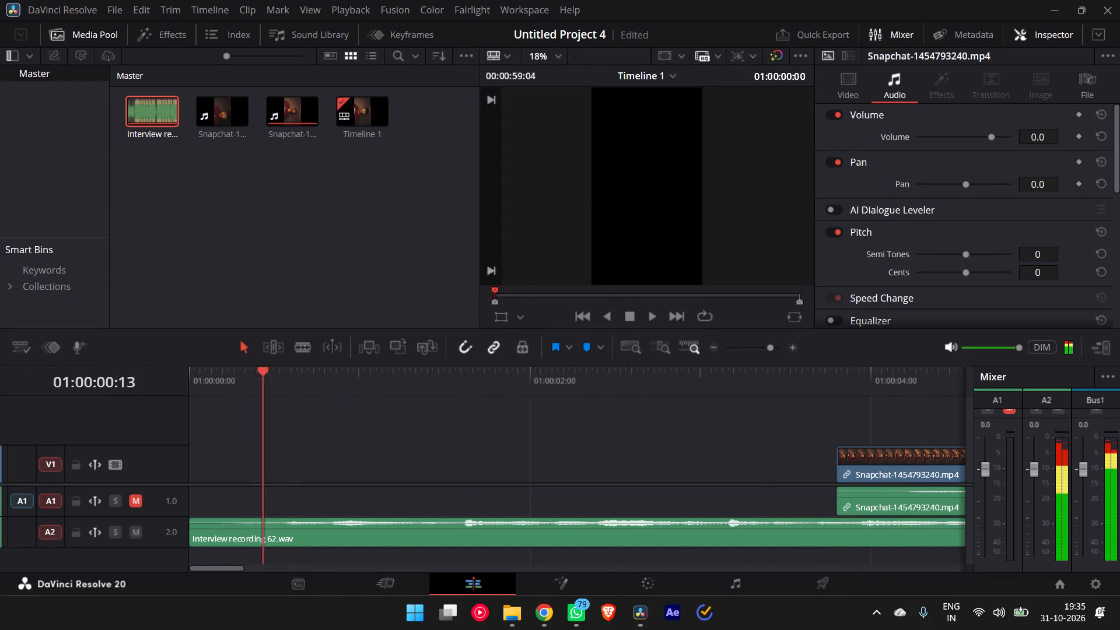
drag(299, 418, 860, 426)
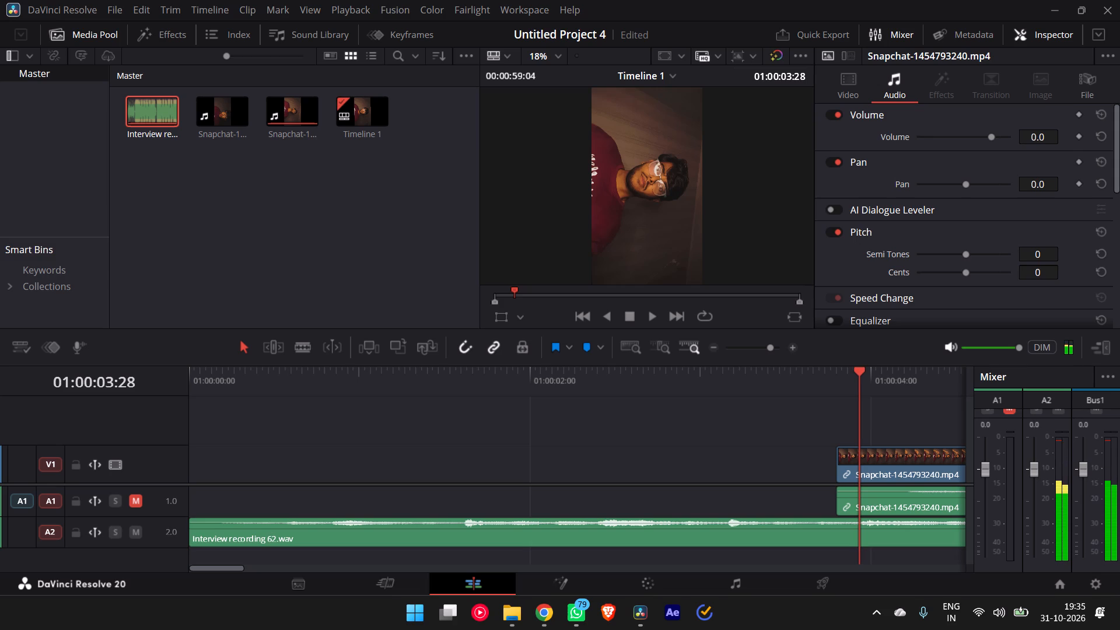
key(b)
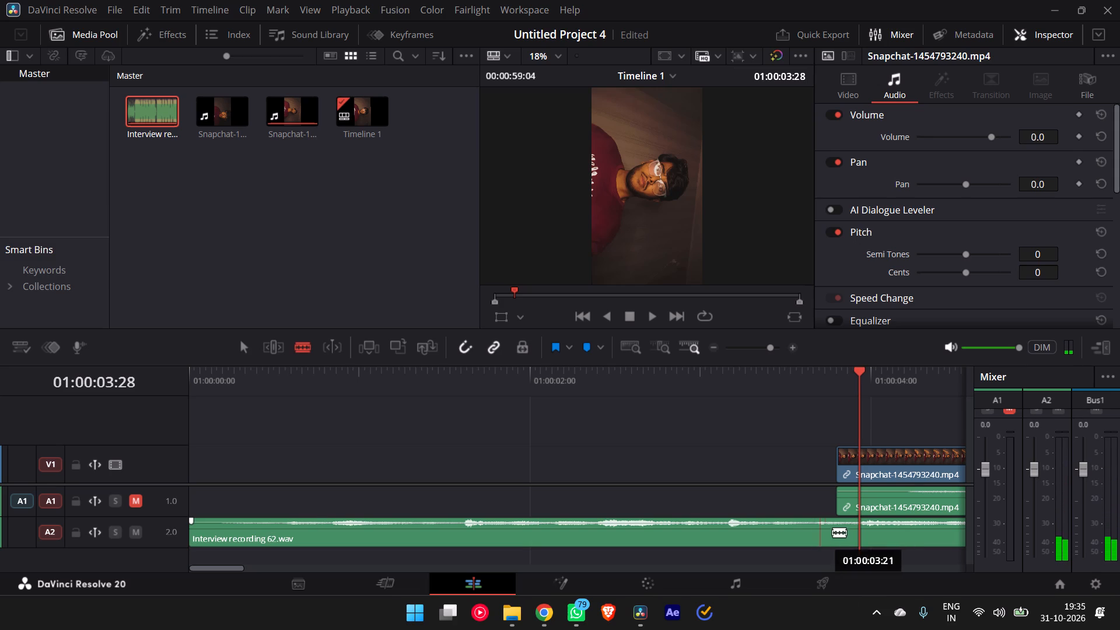
click(834, 531)
key(a)
click(681, 535)
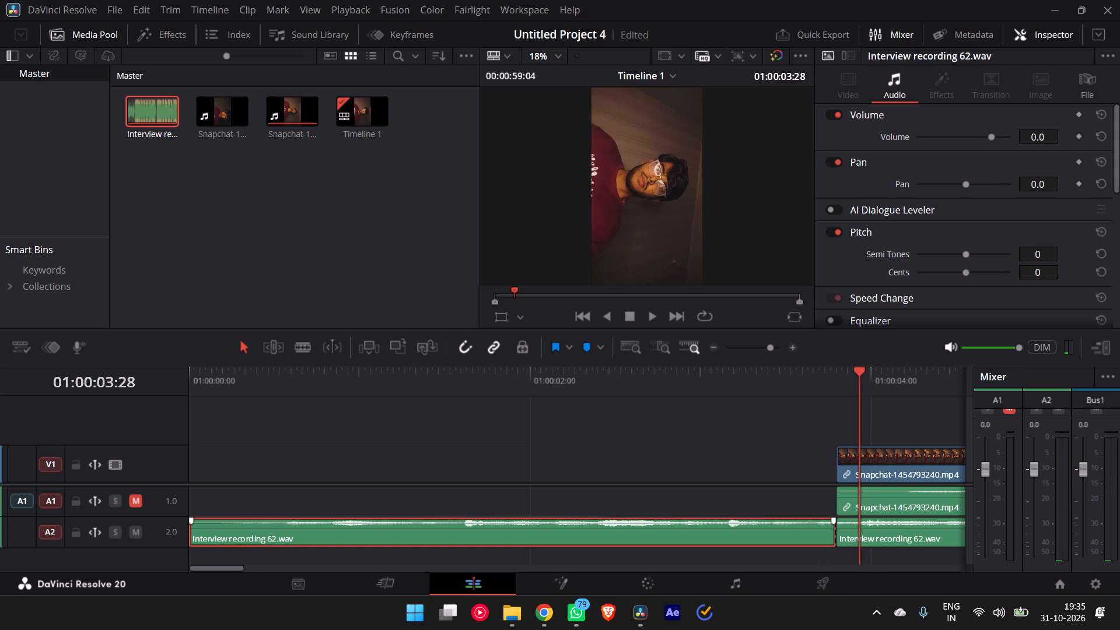
key(BackSpace)
Ripple delete the empty gap before the clips so all three start at 01:00:00:00.
drag(635, 474, 687, 538)
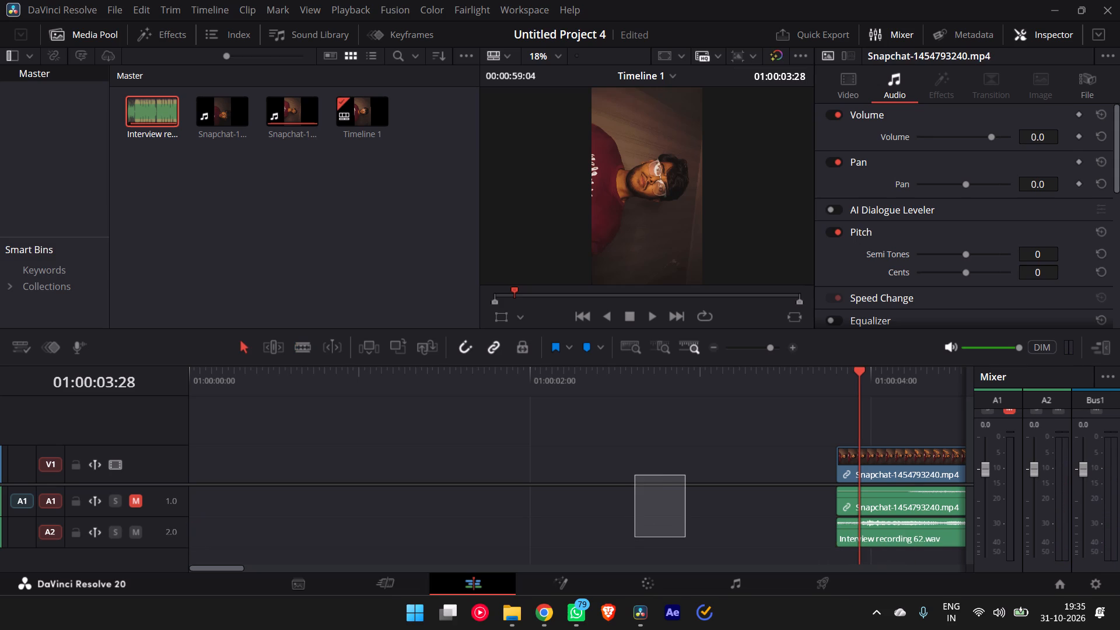
drag(687, 538, 687, 537)
double_click(682, 467)
triple_click(678, 462)
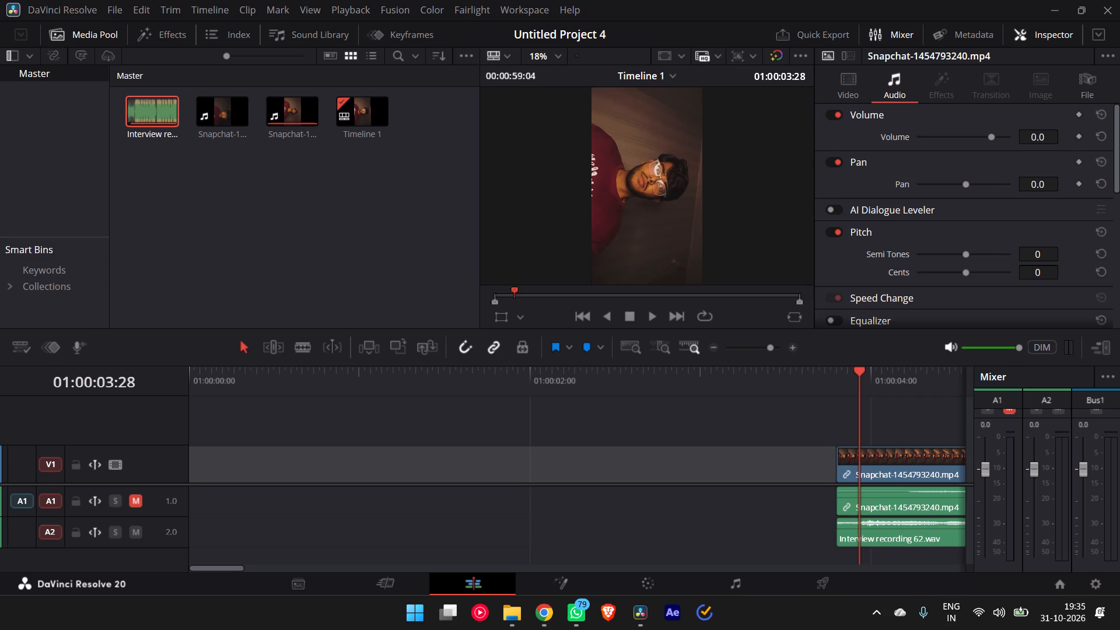
key(BackSpace)
Return the playhead to the timeline start and add a Text+ title on a new V2 track above the Snapchat clip.
drag(213, 374, 206, 374)
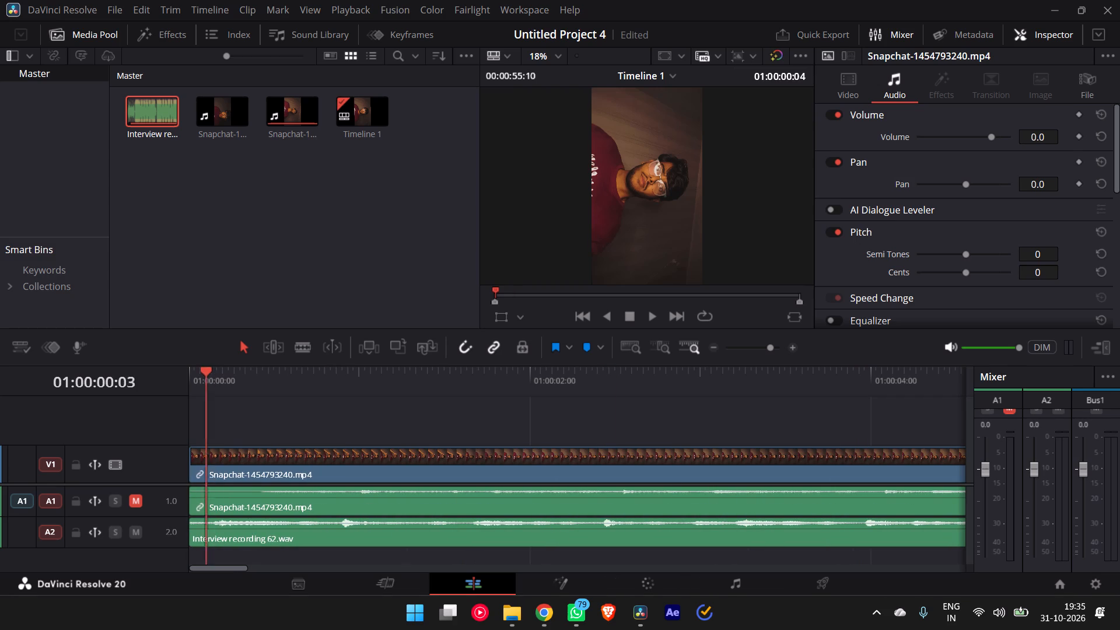
drag(206, 374, 177, 374)
alt+scroll(465, 435, down, 8)
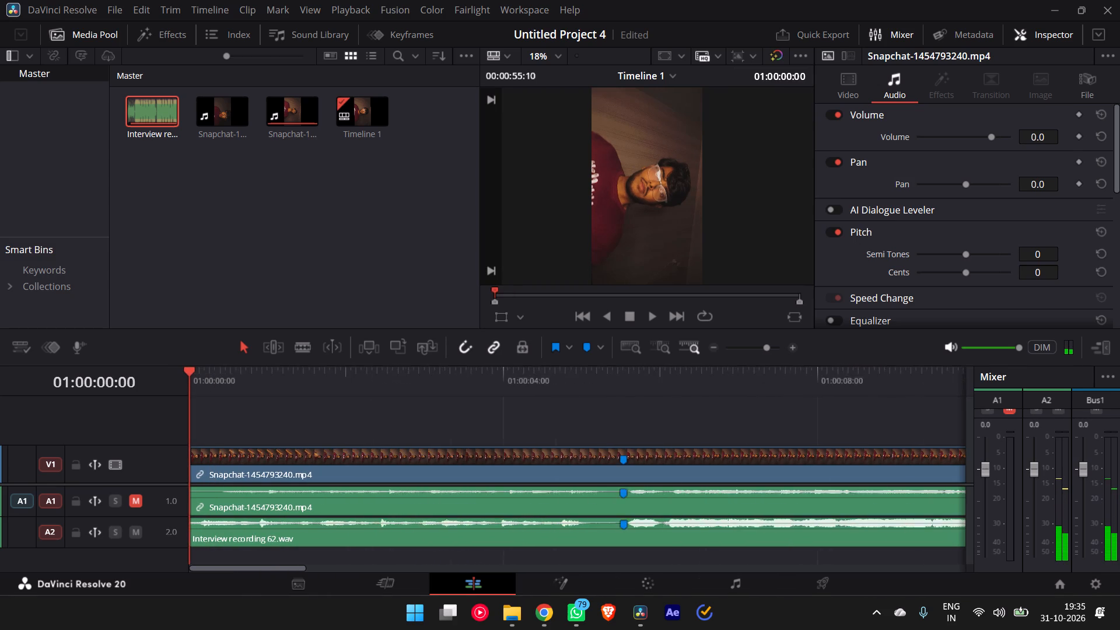
alt+scroll(465, 435, down, 6)
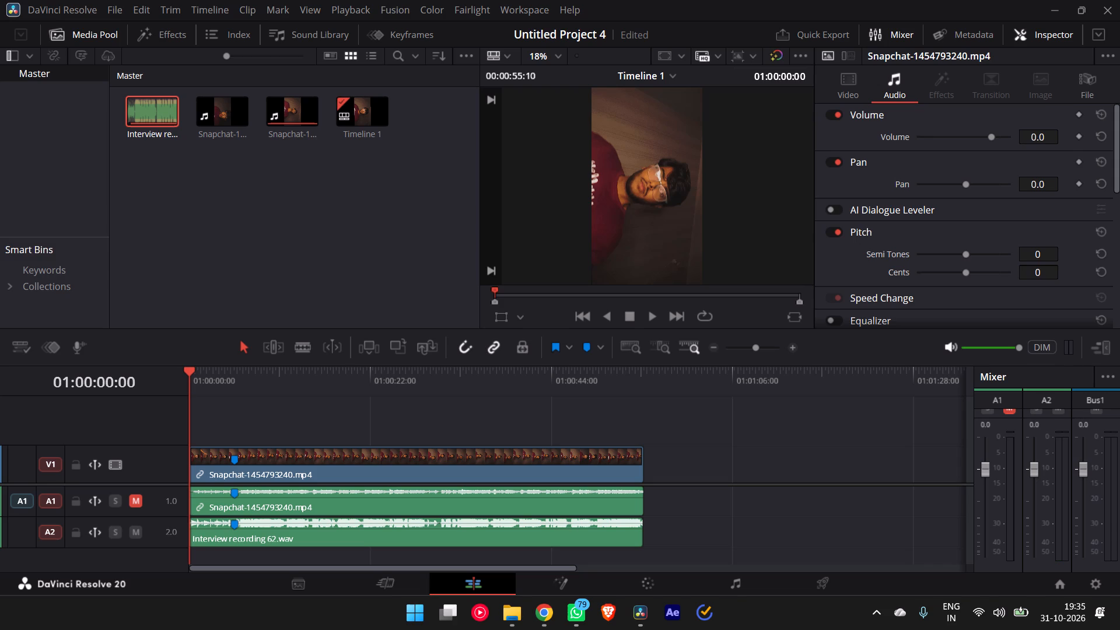
click(166, 37)
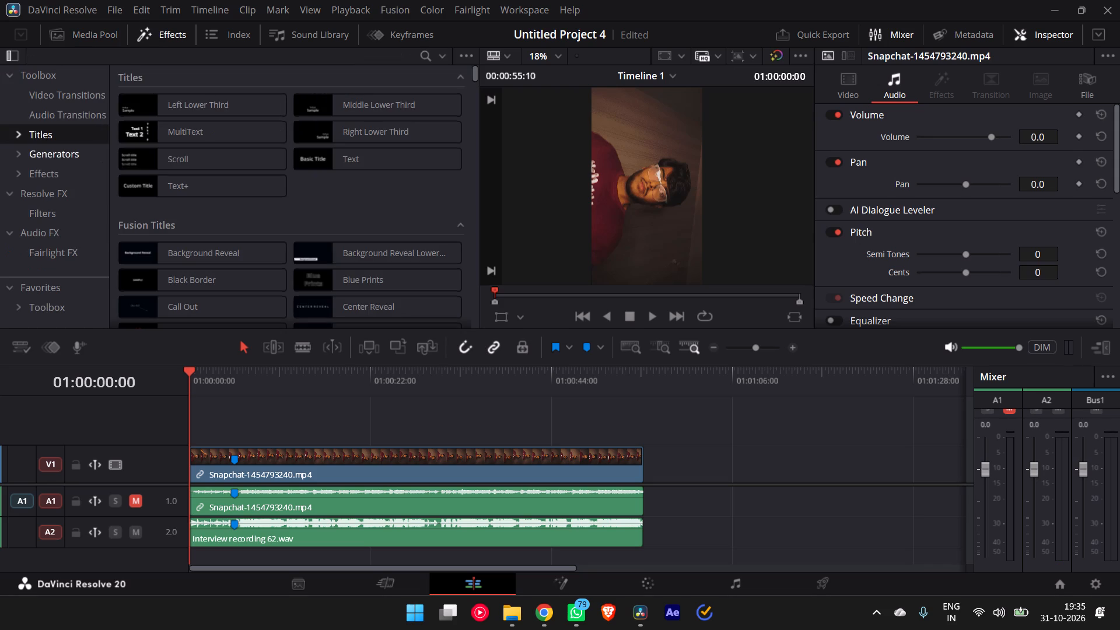
drag(196, 188, 218, 202)
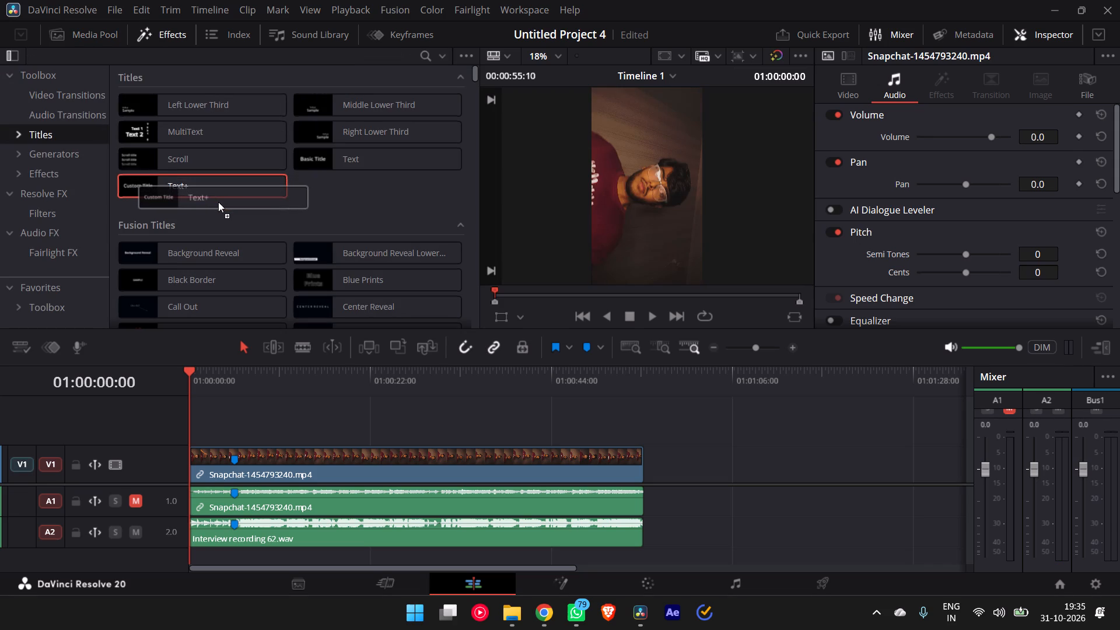
drag(218, 202, 253, 424)
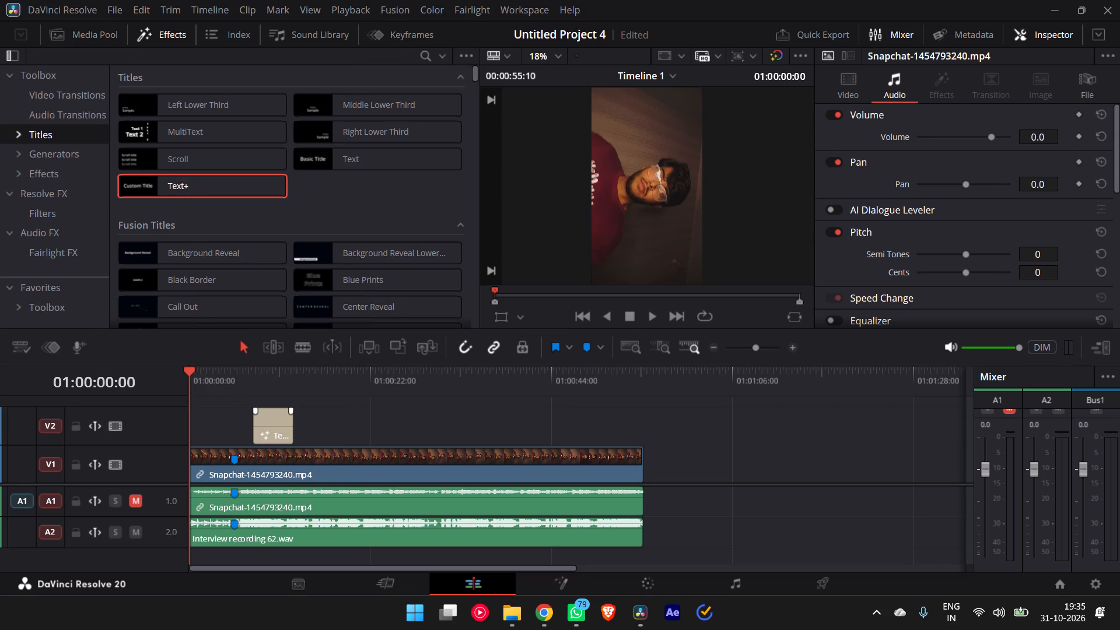
Move the Text+ title's start to the sync marker and trim its end to a duration of about 3 seconds.
drag(273, 430, 260, 435)
drag(273, 425, 261, 428)
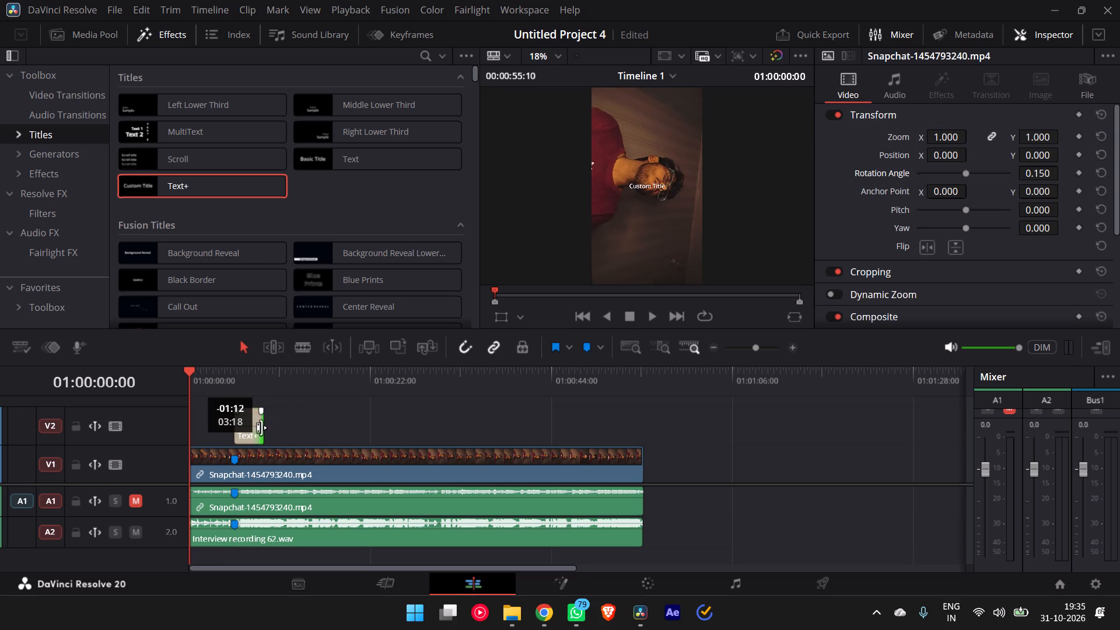
drag(261, 428, 258, 433)
Replace the Text+ title's placeholder text on V2 with "Put your head on my shoulder".
click(246, 428)
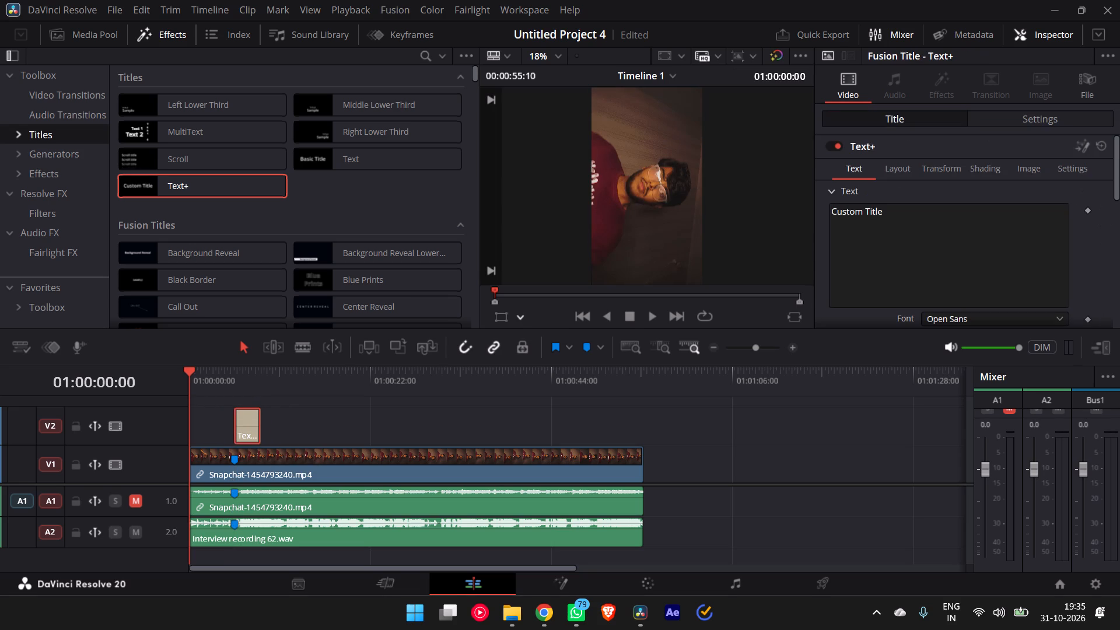
drag(909, 227, 804, 223)
click(858, 220)
drag(860, 225, 864, 236)
double_click(873, 238)
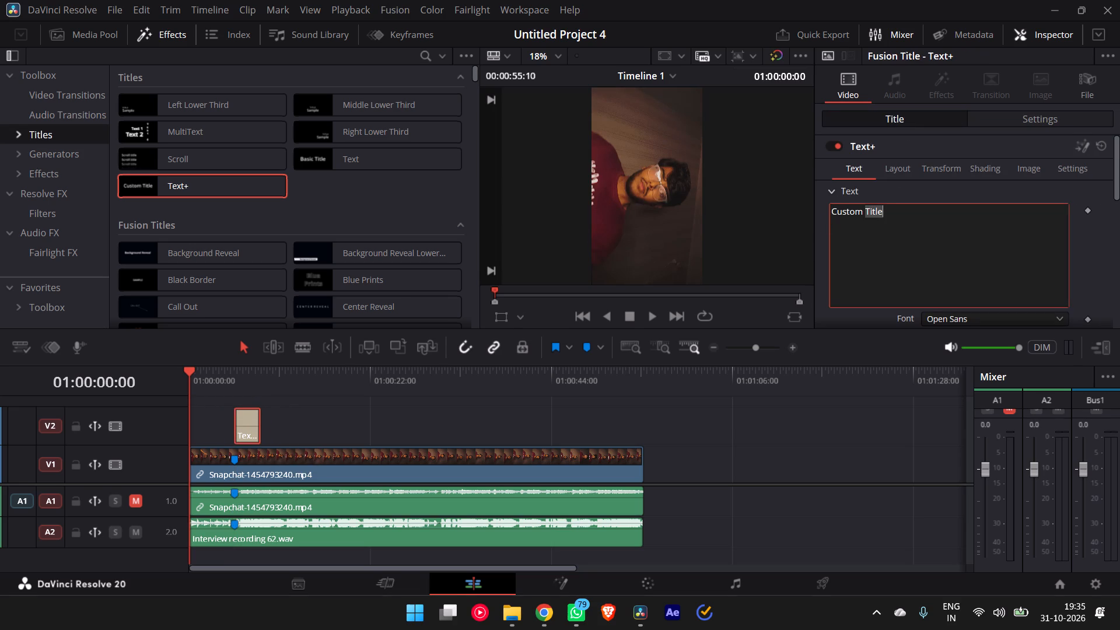
key(ctrl+a)
key(p)
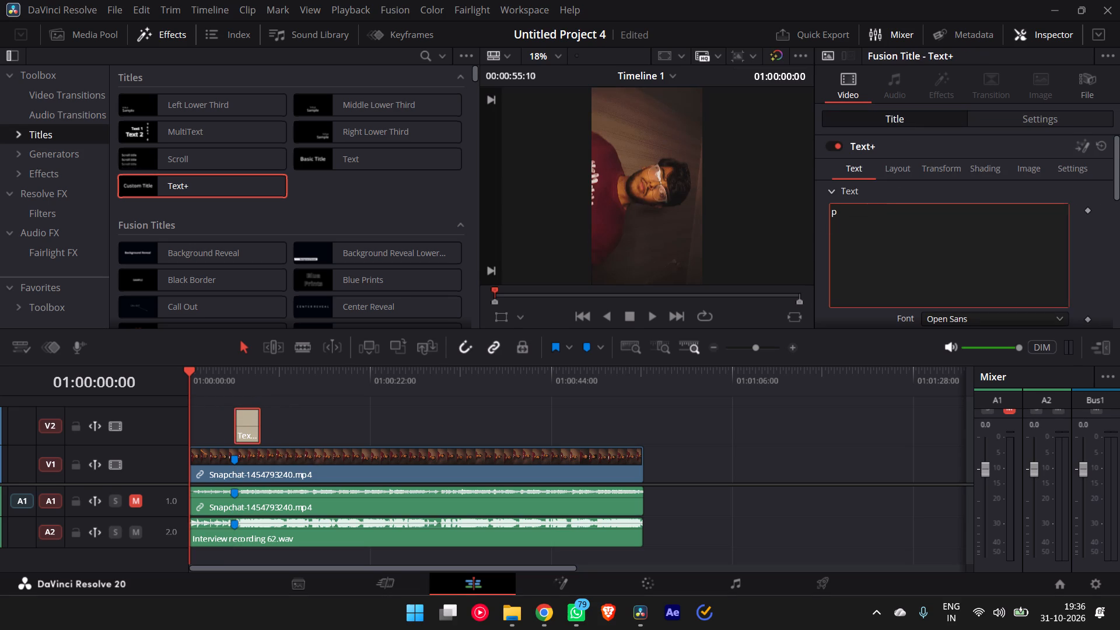
key(BackSpace)
key(shift+p)
text(UT)
key(space)
key(BackSpace)
key(BackSpace)
key(BackSpace)
text(u t)
key(BackSpace)
key(BackSpace)
text(t your hr)
key(BackSpace)
text(ead on my sh)
key(BackSpace)
key(BackSpace)
text(shj)
key(BackSpace)
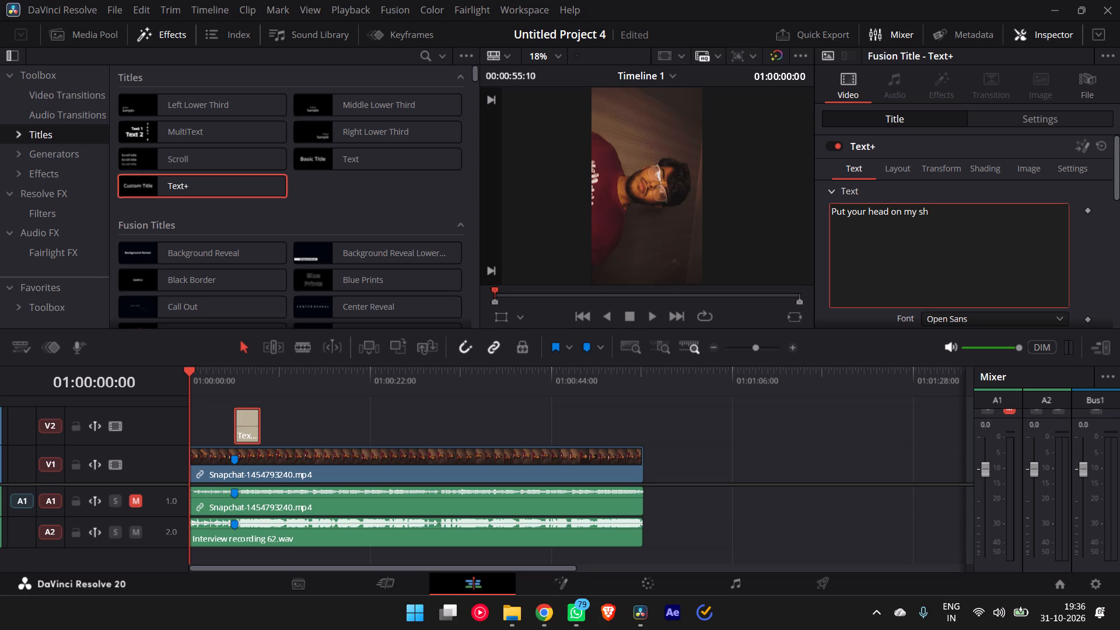
text(ho)
key(BackSpace)
key(BackSpace)
text(oulder)
Play the timeline briefly from just before the sync marker to preview the title over the Snapchat clip.
click(229, 373)
key(space)
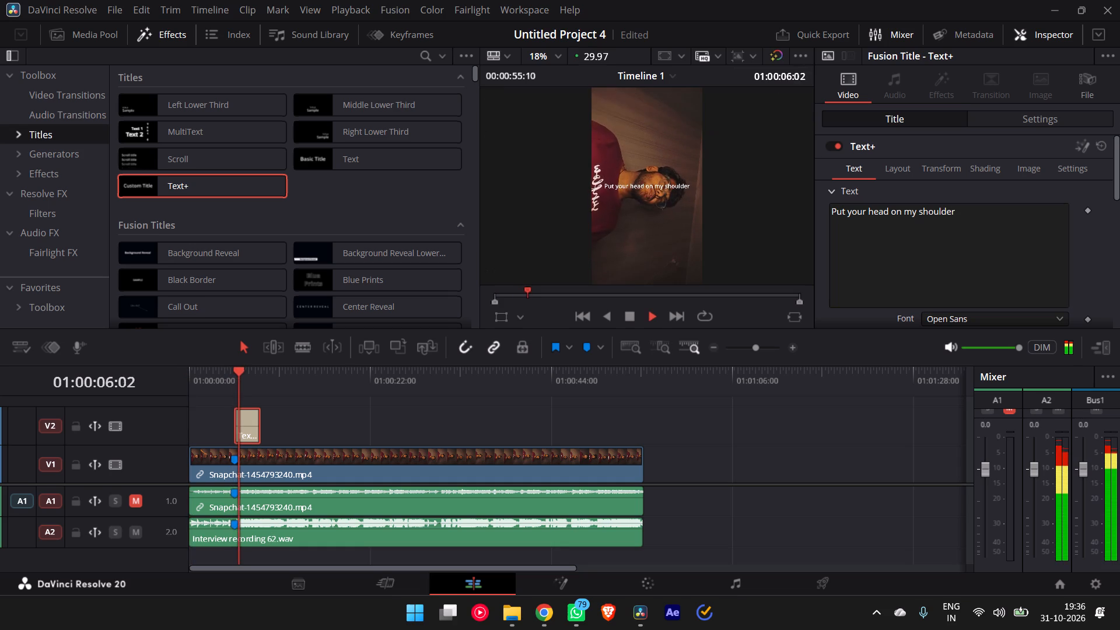
key(space)
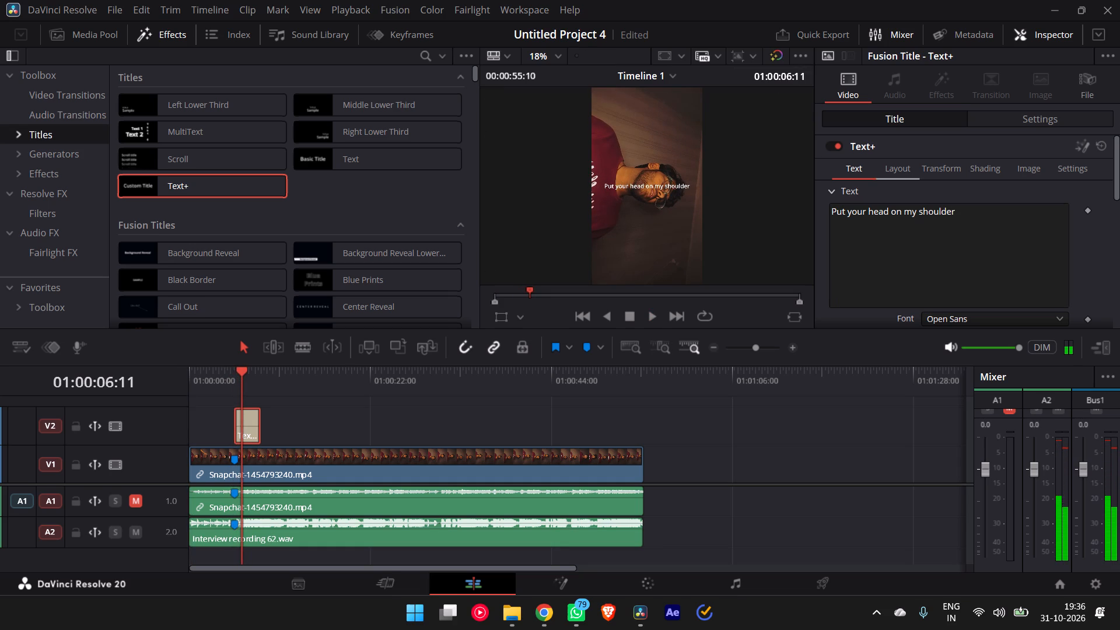
Examine the Text+ title's text properties, from font and size to anchors, direction and Write On.
scroll(904, 198, down, 3)
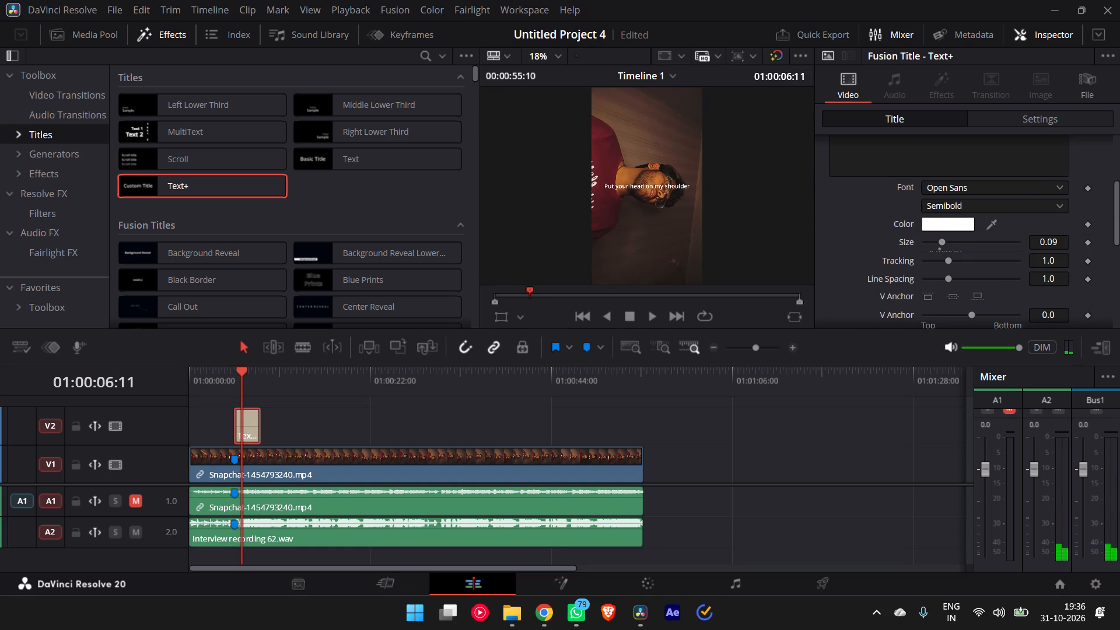
scroll(922, 278, down, 4)
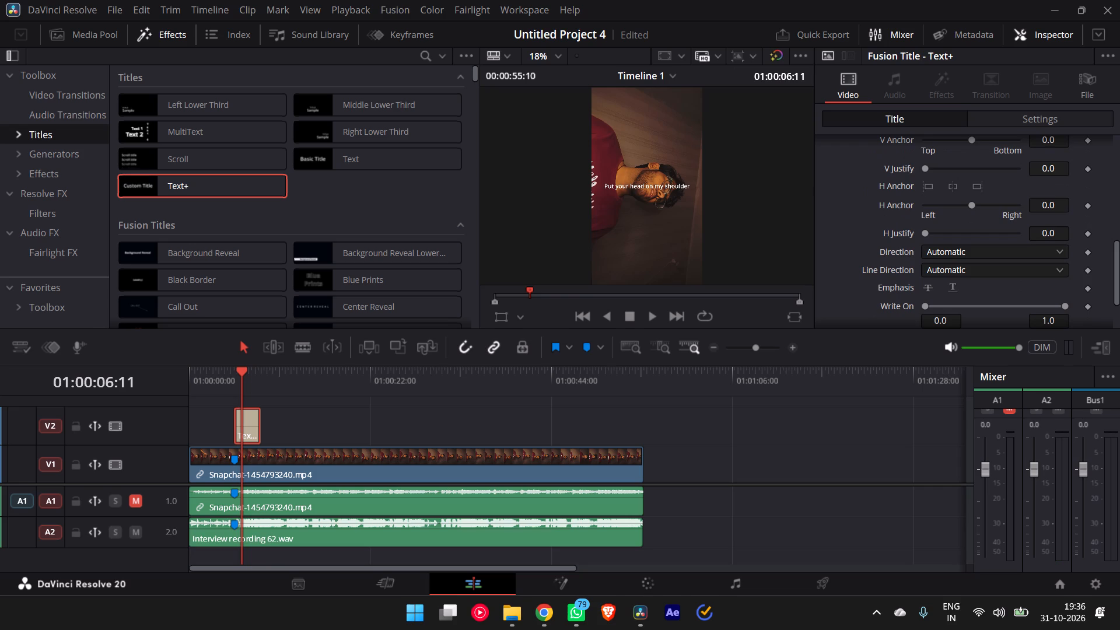
scroll(961, 252, down, 5)
scroll(943, 255, up, 4)
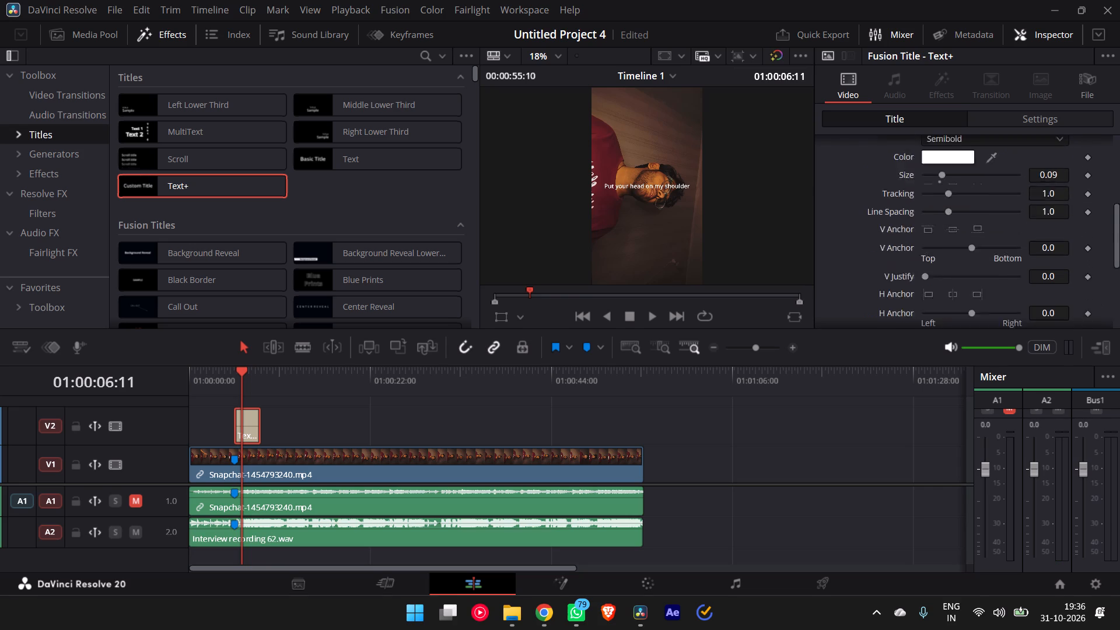
scroll(943, 255, up, 2)
scroll(943, 255, down, 1)
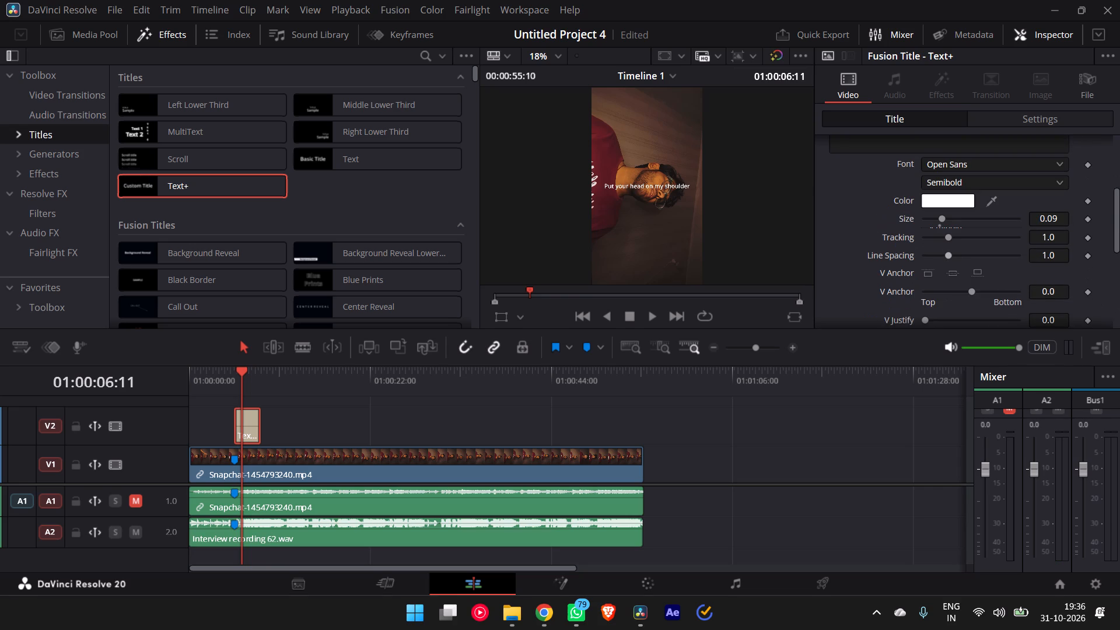
scroll(981, 240, up, 5)
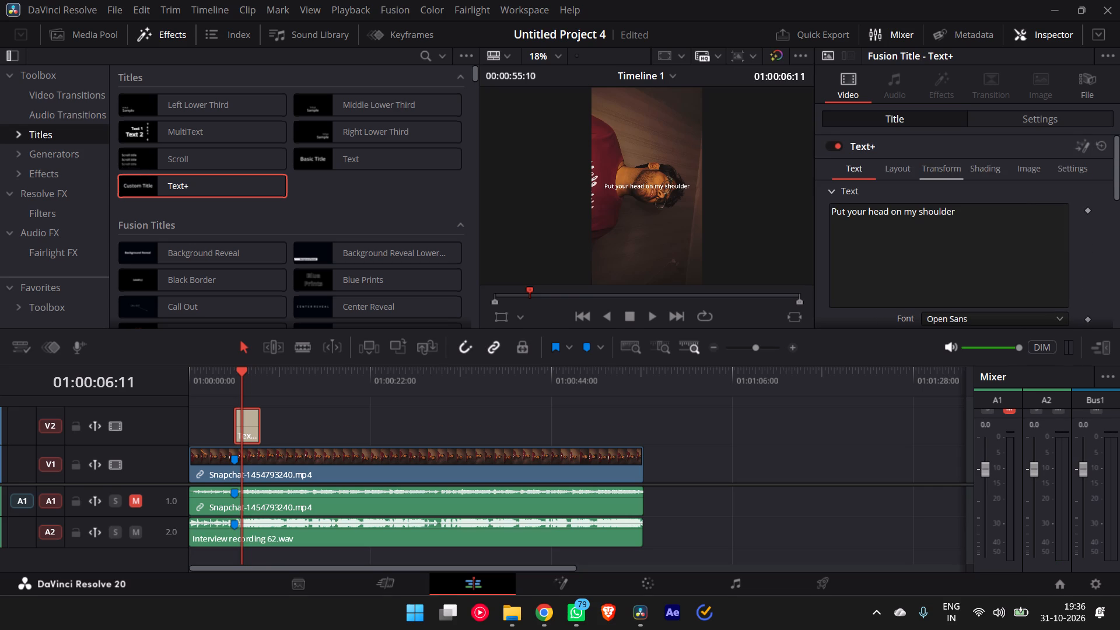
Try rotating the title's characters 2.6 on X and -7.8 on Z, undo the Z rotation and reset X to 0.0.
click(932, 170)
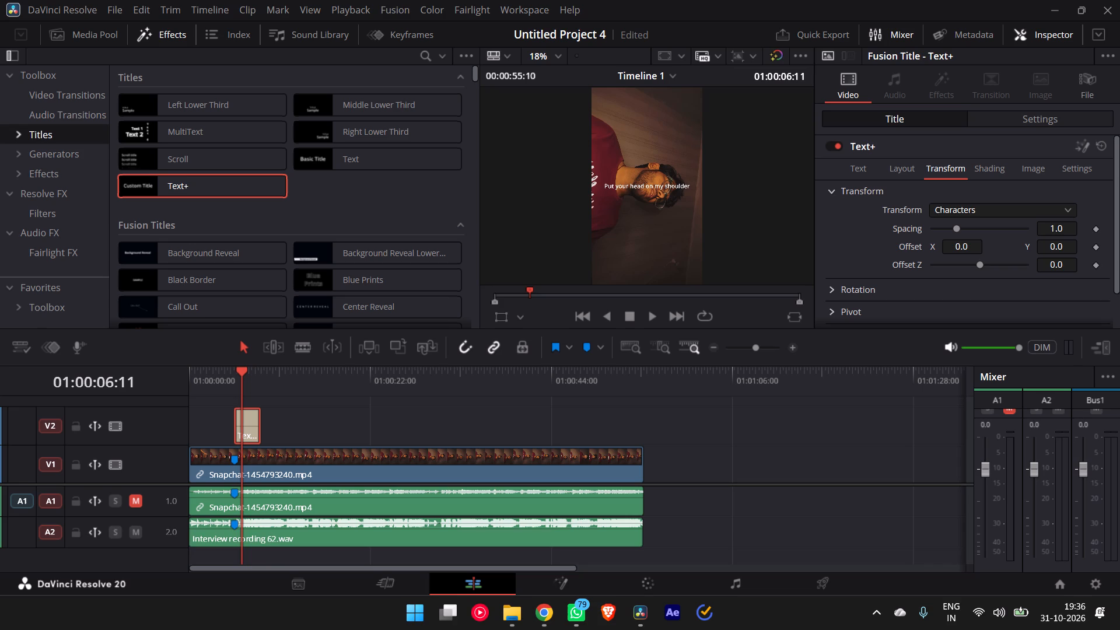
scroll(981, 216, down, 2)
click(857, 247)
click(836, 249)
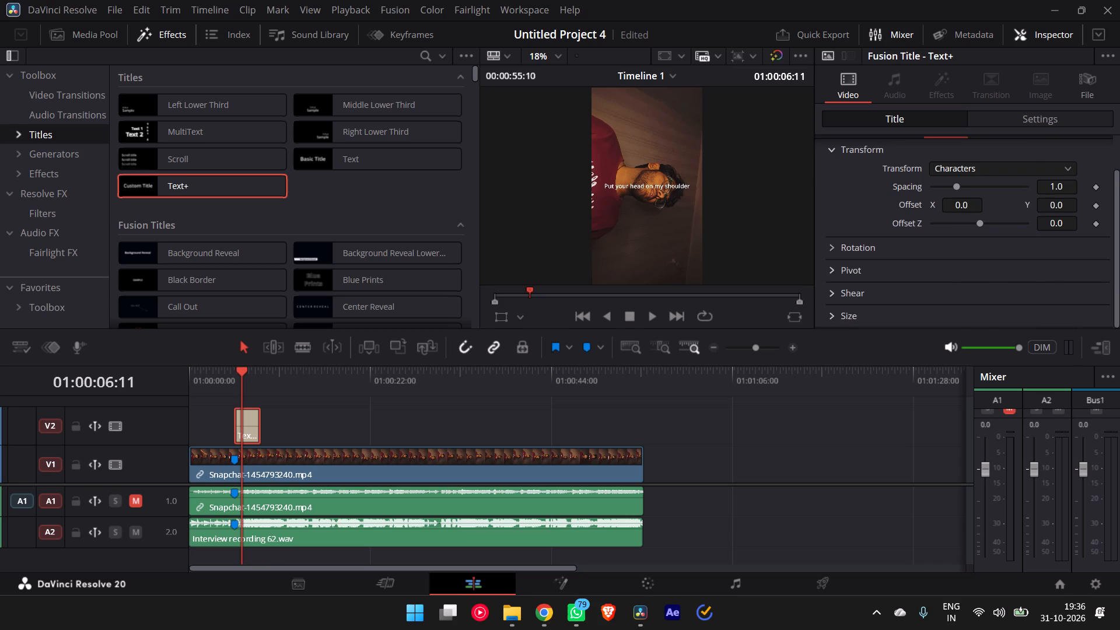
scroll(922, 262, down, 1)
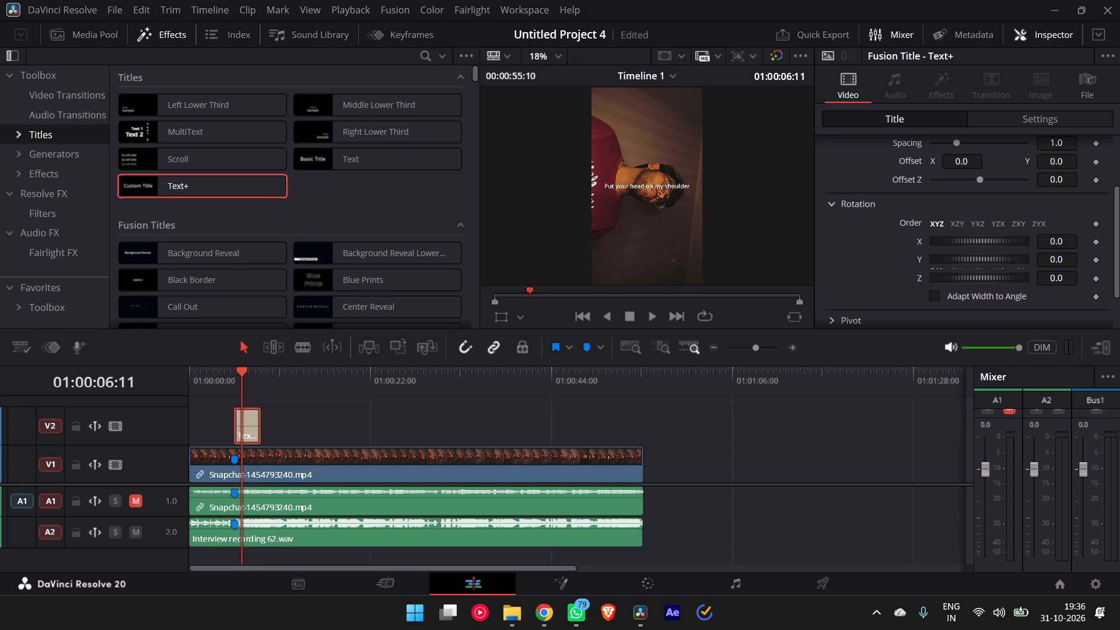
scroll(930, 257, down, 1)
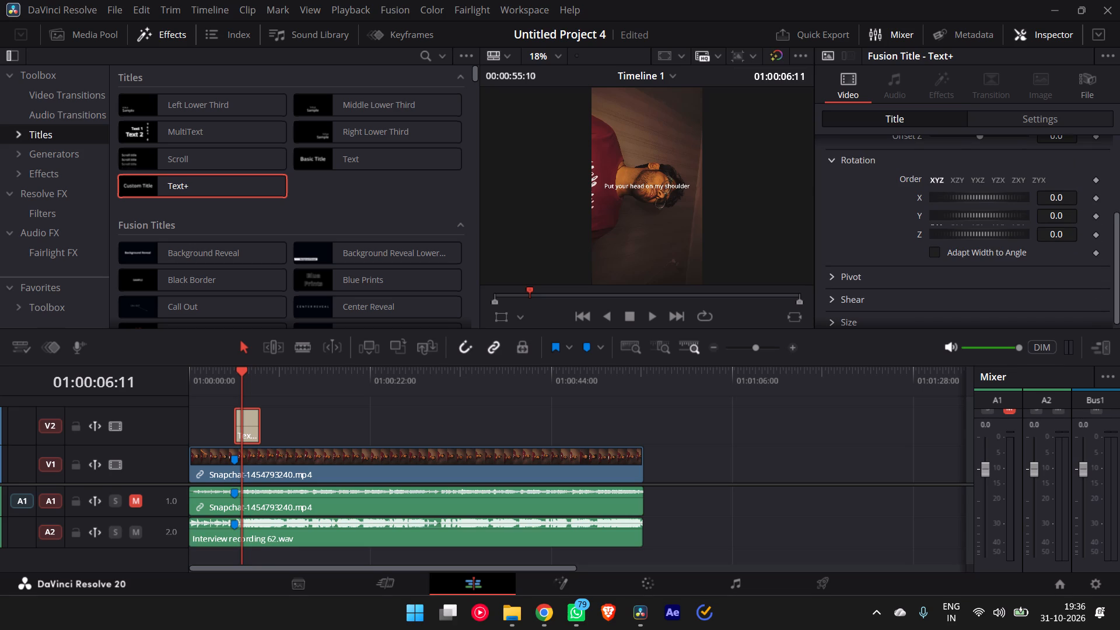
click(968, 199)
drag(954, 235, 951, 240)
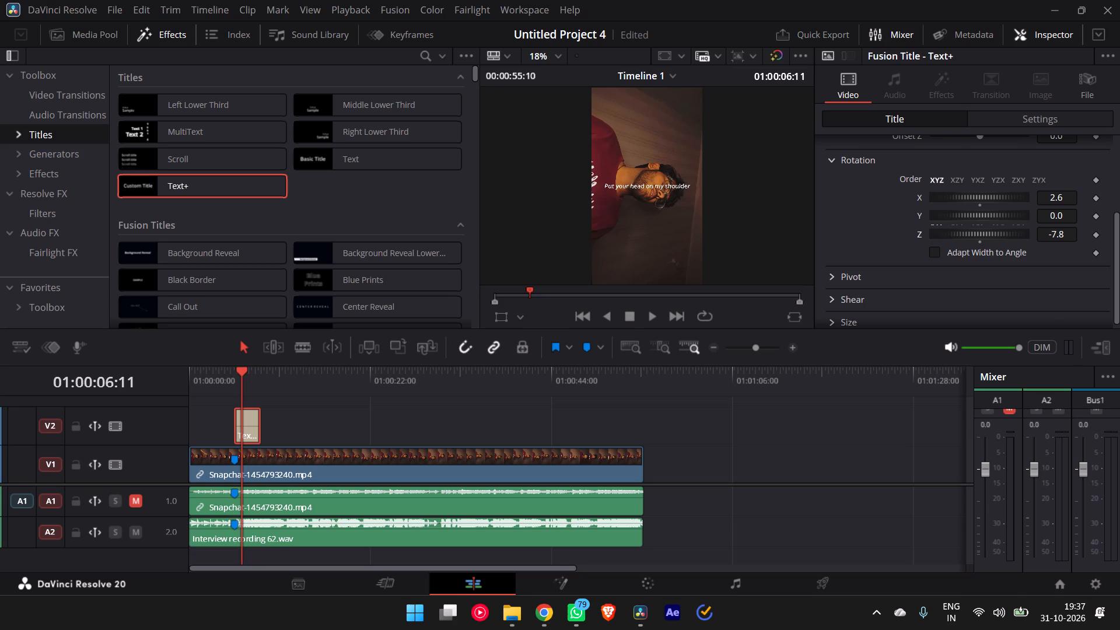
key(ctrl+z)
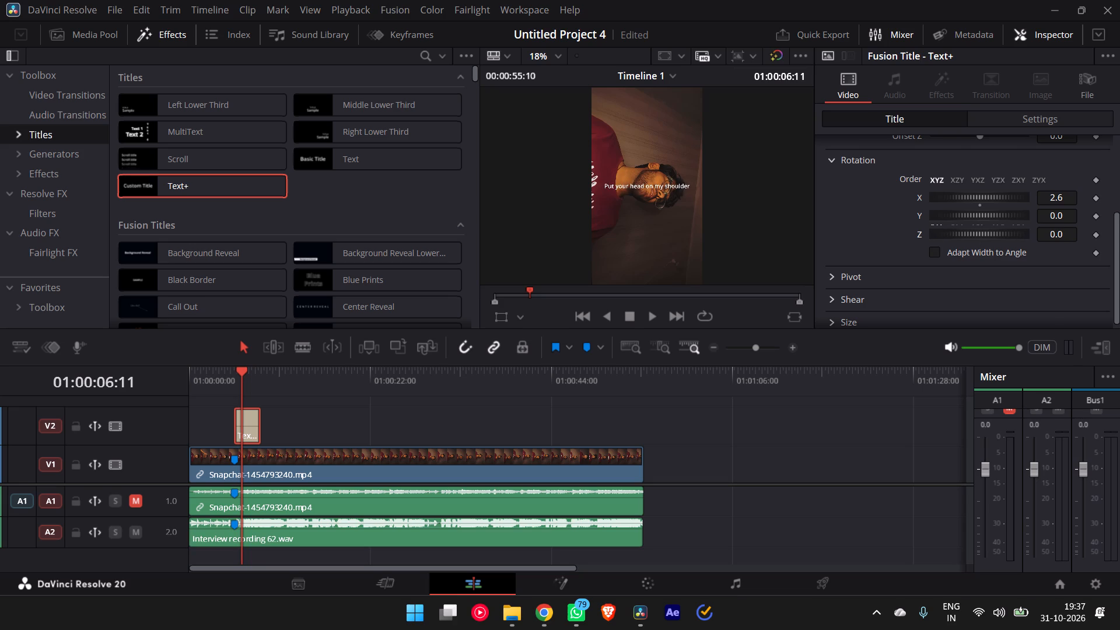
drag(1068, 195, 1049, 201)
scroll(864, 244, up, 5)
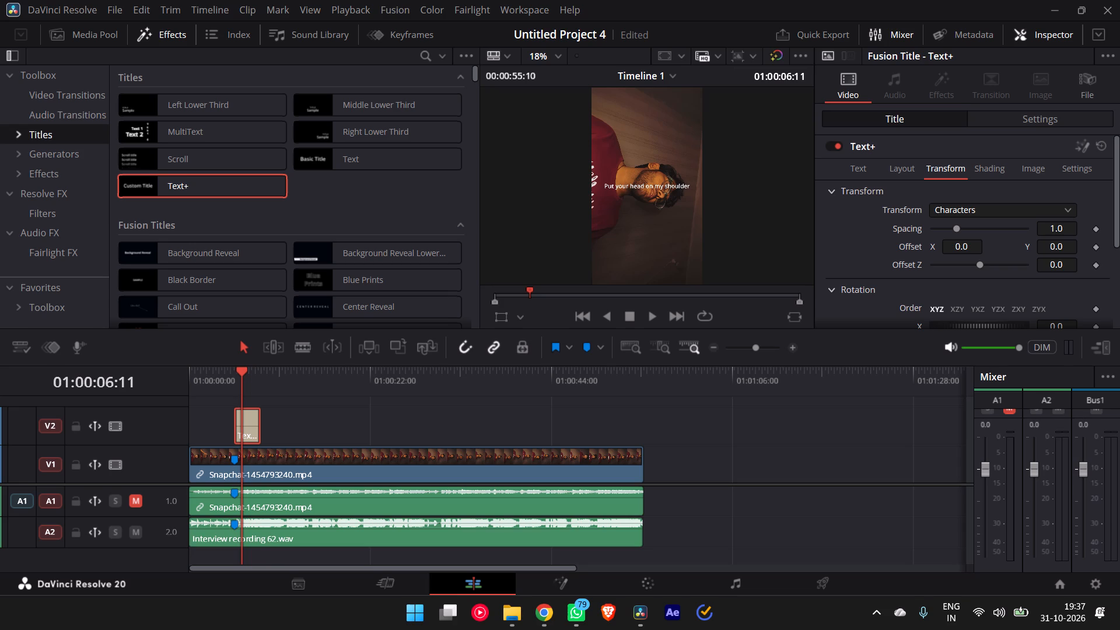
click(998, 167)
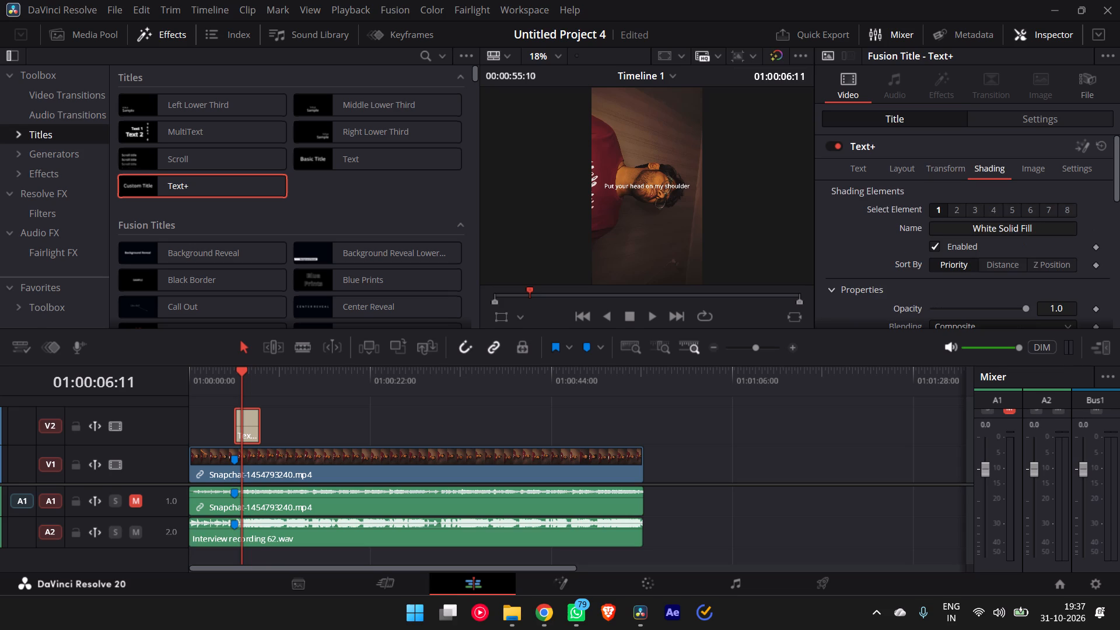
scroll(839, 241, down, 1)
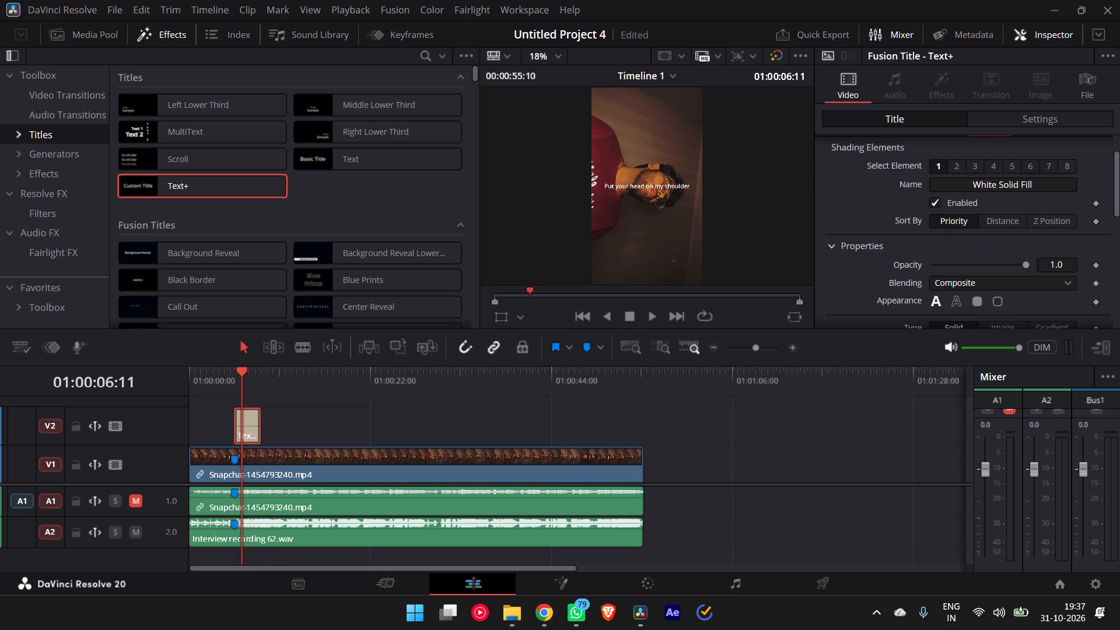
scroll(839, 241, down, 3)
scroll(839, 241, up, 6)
Set the character Offset Z of the Text+ title to about -0.086 in its Transform settings.
click(941, 171)
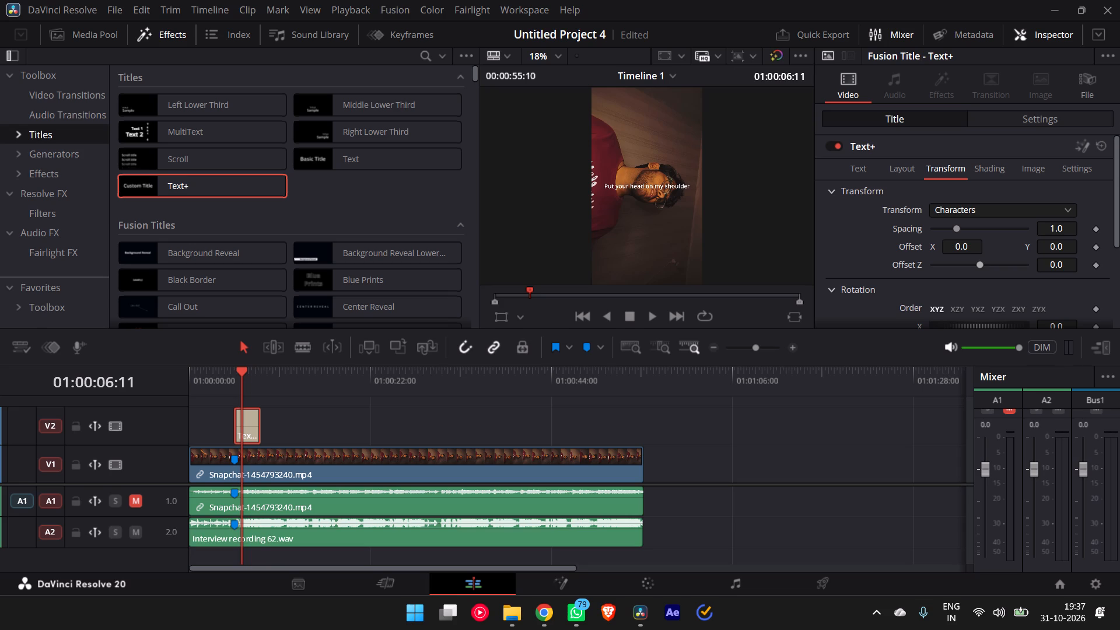
drag(979, 267, 980, 269)
drag(980, 269, 971, 271)
click(664, 189)
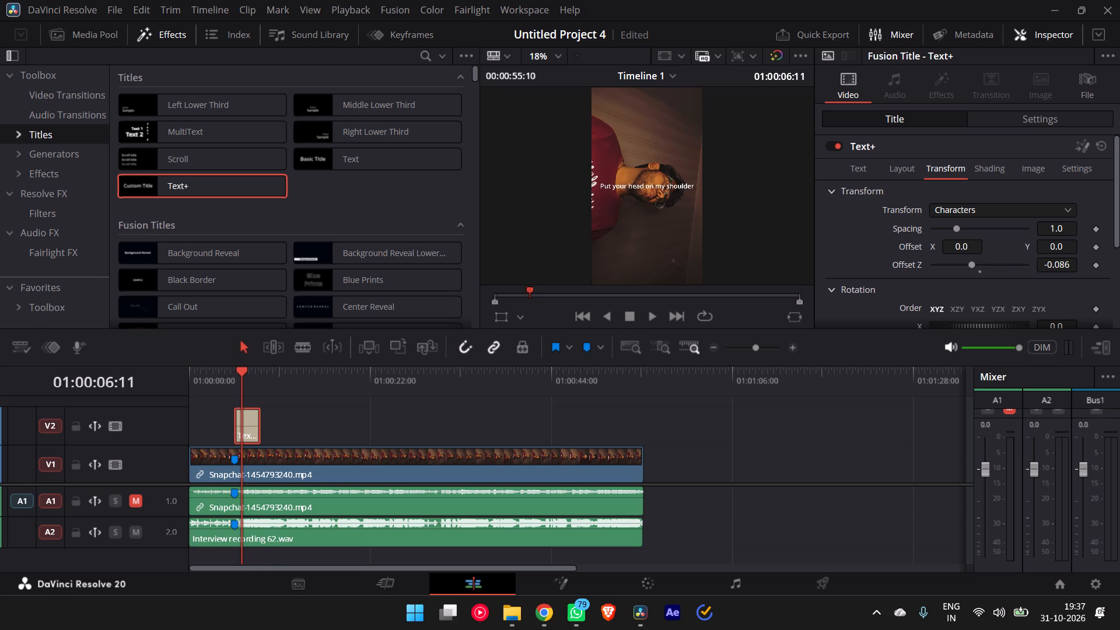
click(653, 188)
click(251, 417)
Browse the title presets library, from the Fusion titles through the gradient backgrounds to the animated text presets.
scroll(230, 217, down, 4)
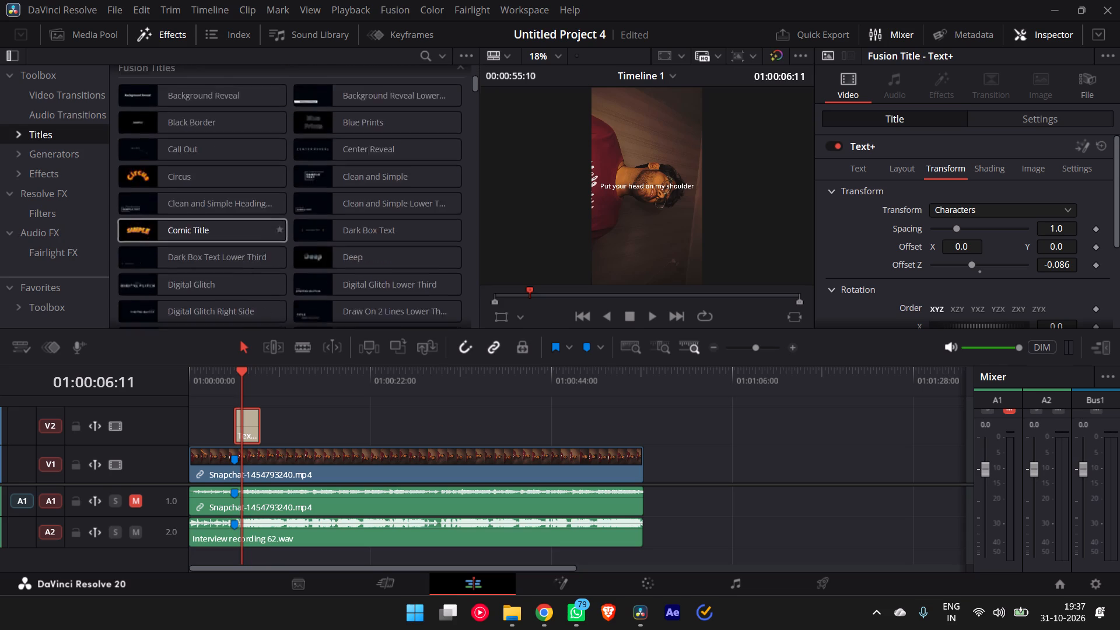
scroll(230, 217, down, 7)
scroll(230, 217, down, 20)
scroll(230, 217, down, 6)
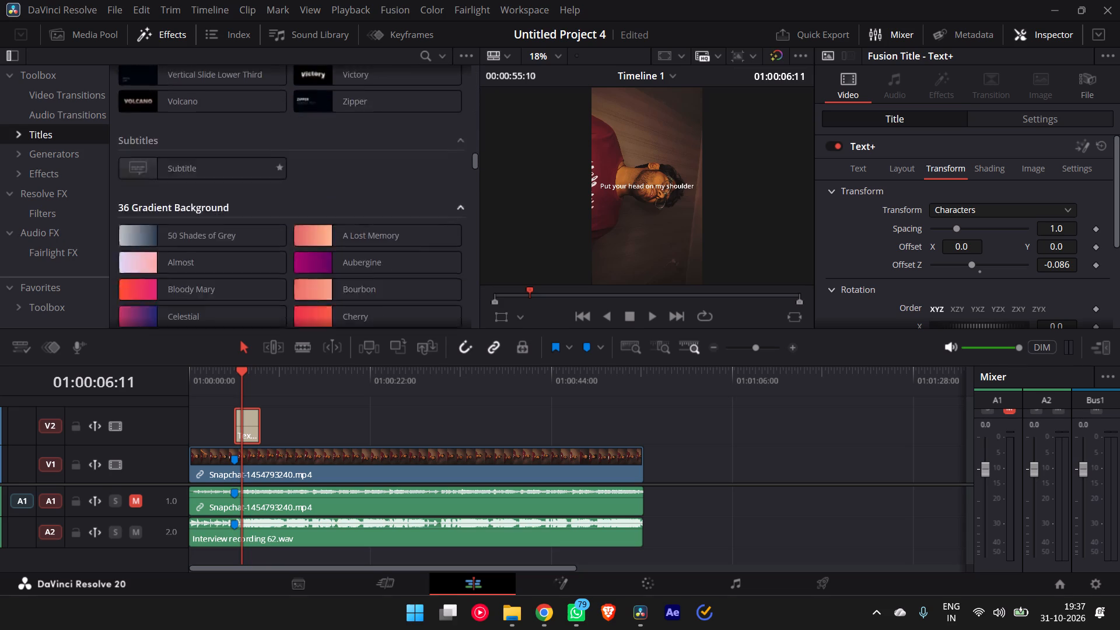
scroll(230, 217, down, 3)
scroll(230, 217, up, 6)
scroll(206, 175, down, 4)
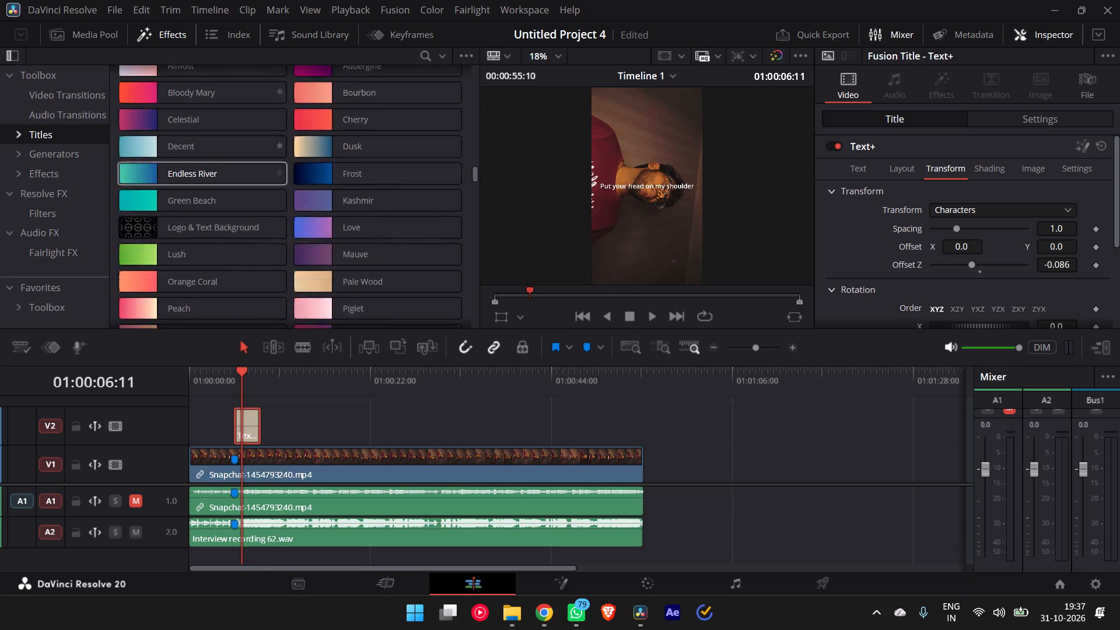
scroll(205, 183, down, 19)
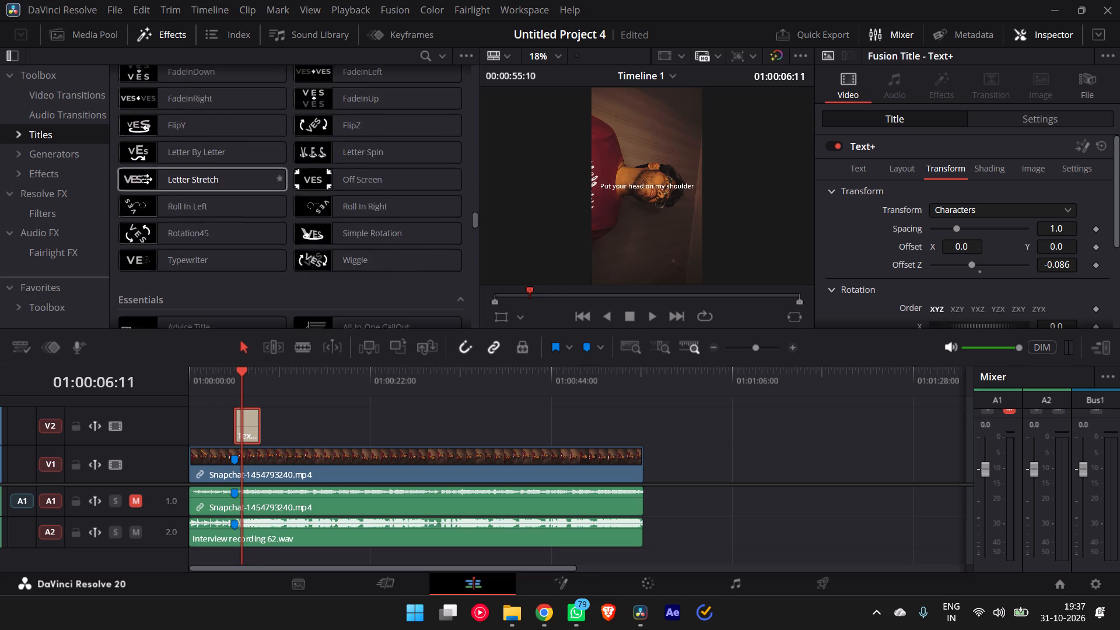
scroll(205, 183, down, 9)
scroll(205, 184, up, 9)
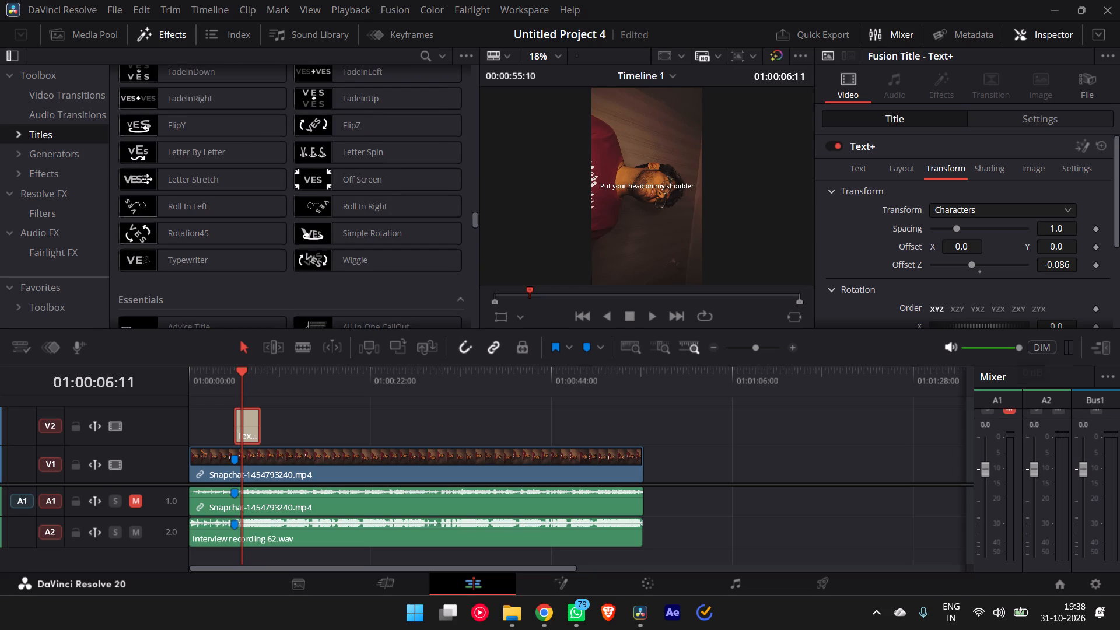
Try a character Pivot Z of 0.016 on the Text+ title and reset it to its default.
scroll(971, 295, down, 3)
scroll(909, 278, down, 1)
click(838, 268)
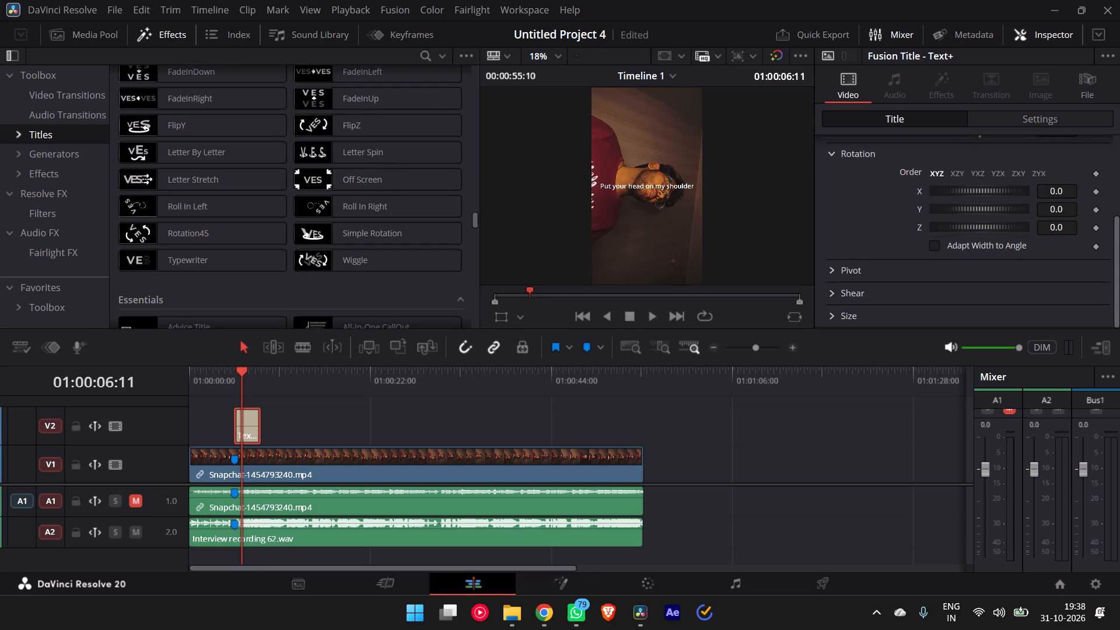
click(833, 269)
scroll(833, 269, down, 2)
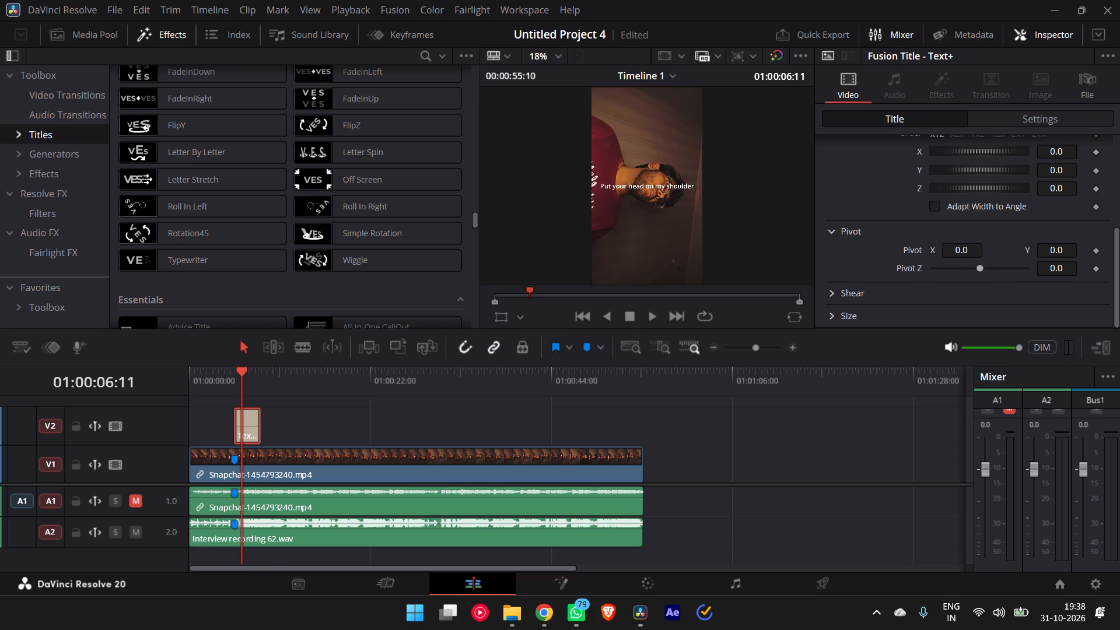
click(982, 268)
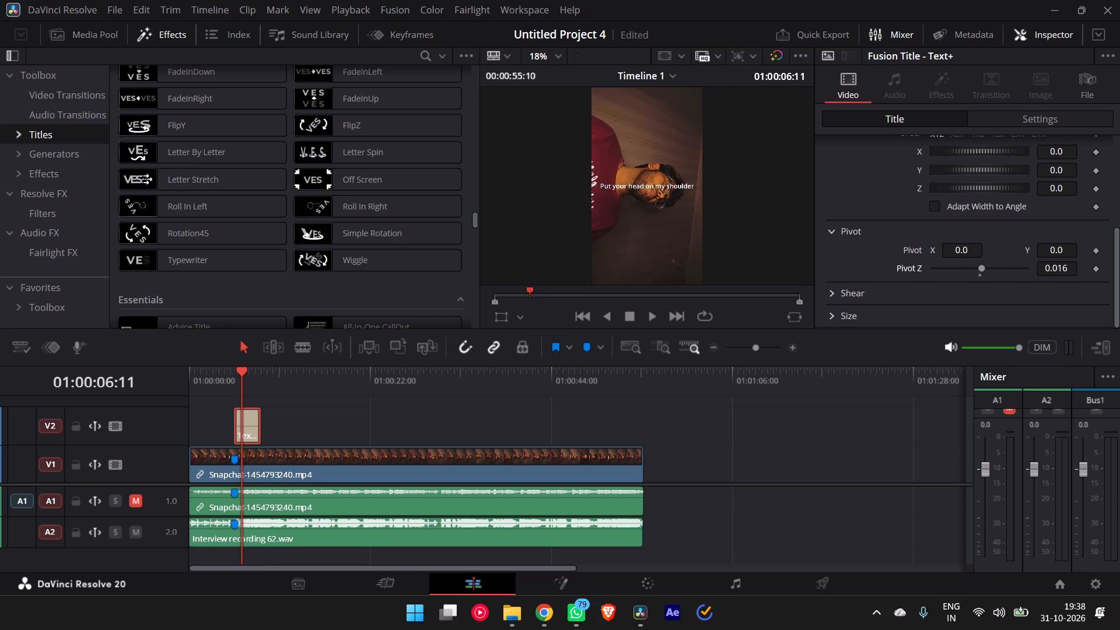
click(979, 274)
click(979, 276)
Examine the Text+ title's Shading settings and its Layout settings, including the layout rotation and background.
scroll(922, 214, up, 6)
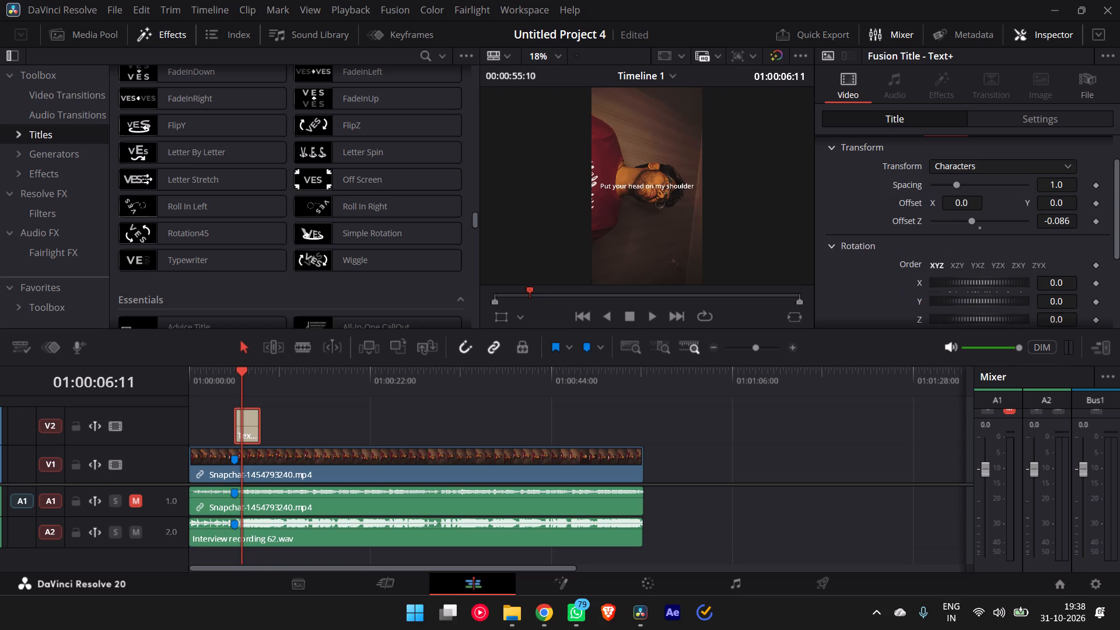
scroll(922, 212, up, 8)
click(990, 174)
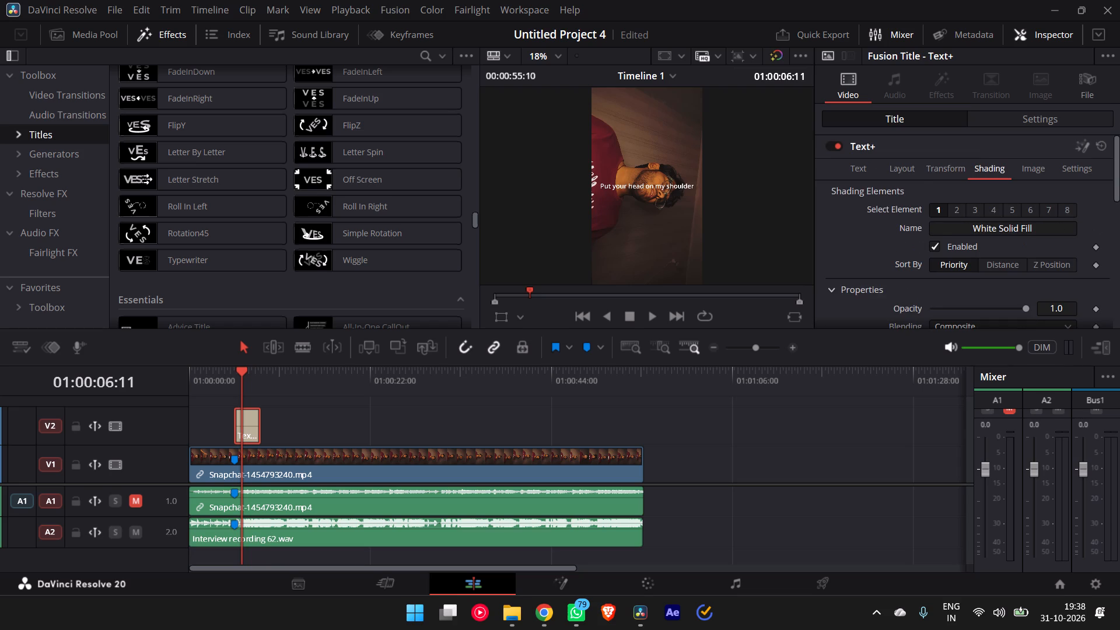
click(922, 163)
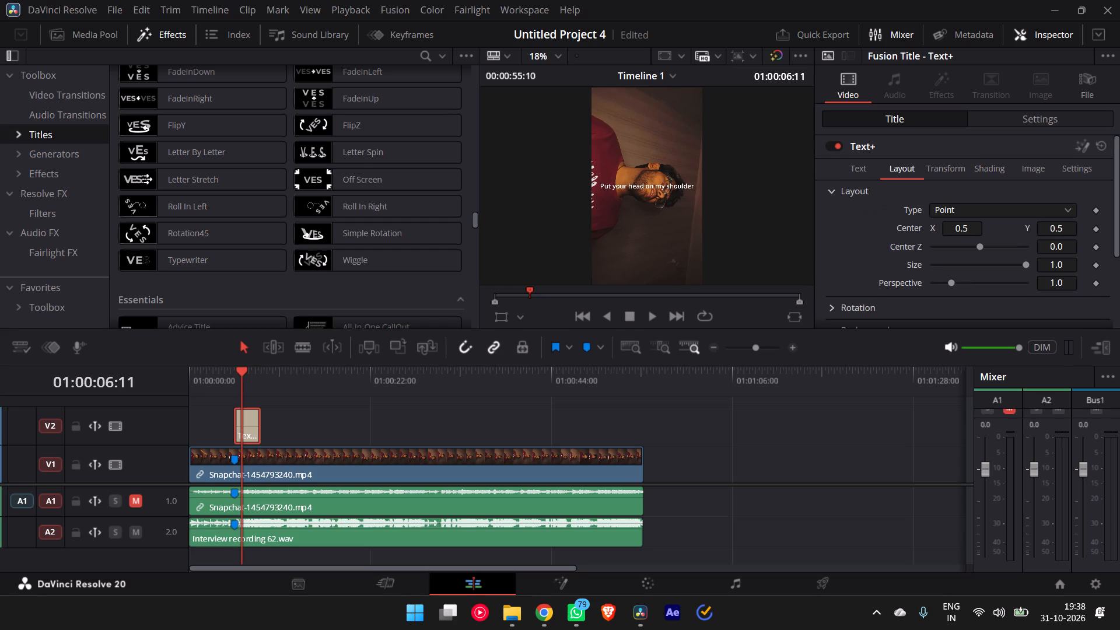
scroll(850, 226, down, 1)
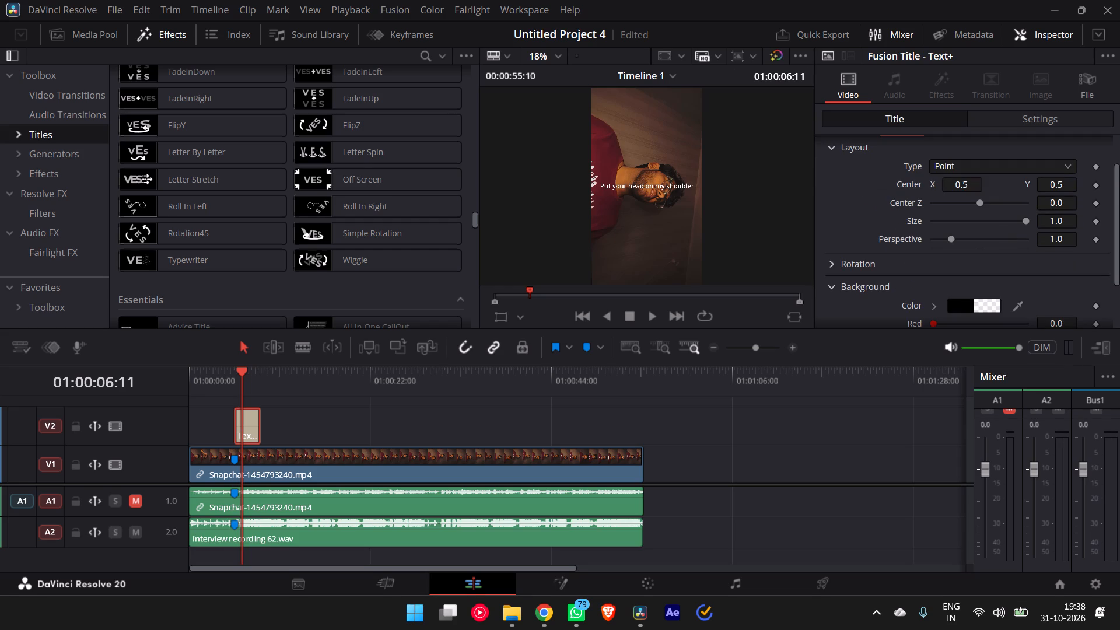
click(834, 265)
scroll(840, 261, down, 2)
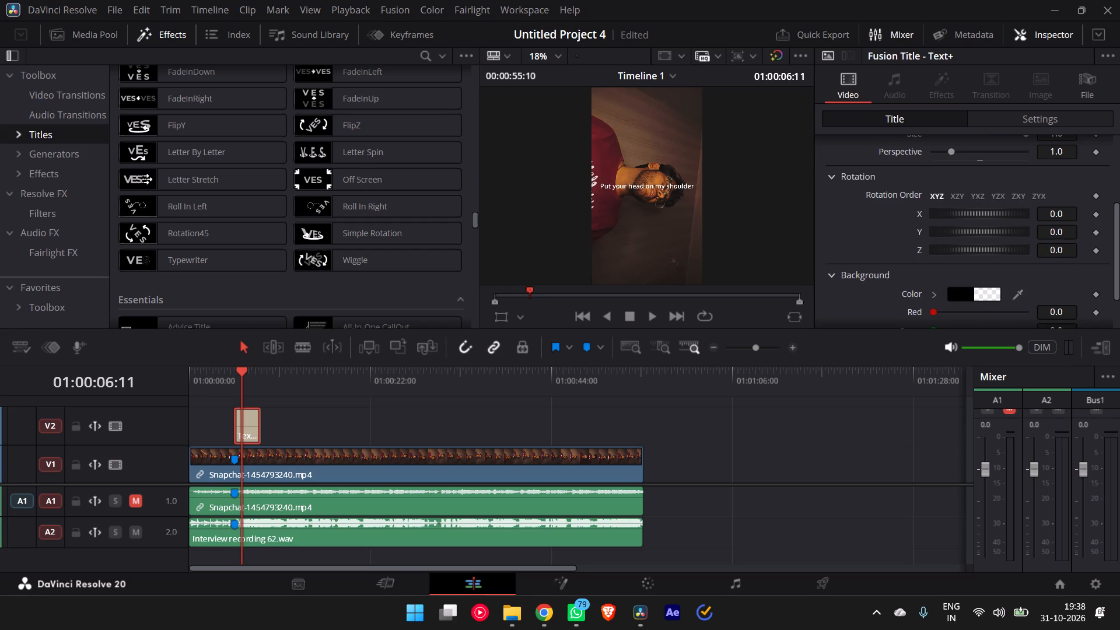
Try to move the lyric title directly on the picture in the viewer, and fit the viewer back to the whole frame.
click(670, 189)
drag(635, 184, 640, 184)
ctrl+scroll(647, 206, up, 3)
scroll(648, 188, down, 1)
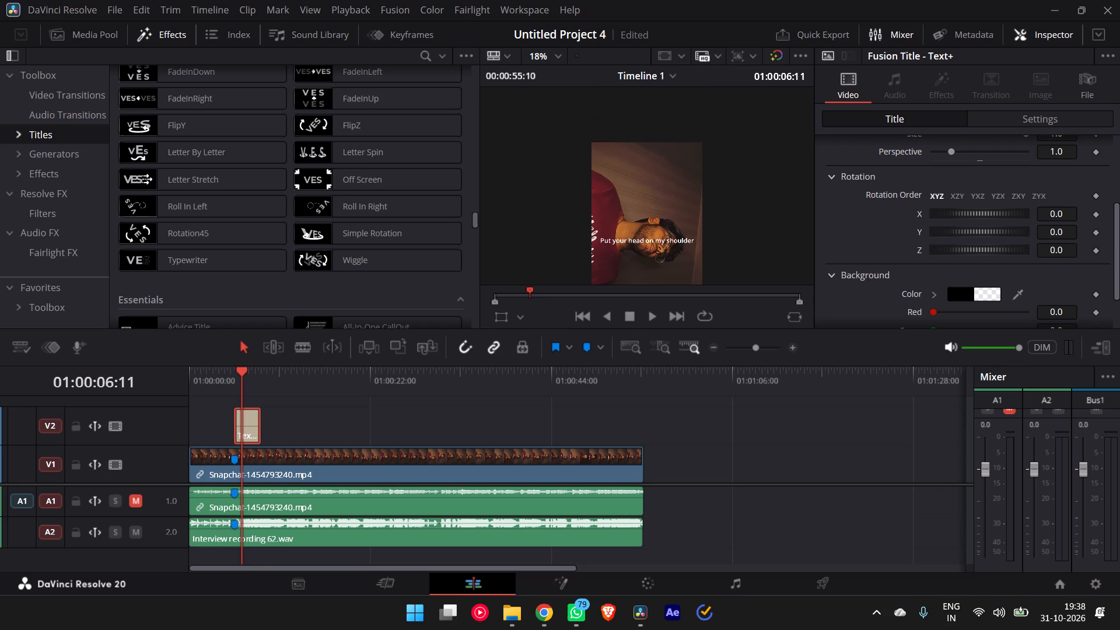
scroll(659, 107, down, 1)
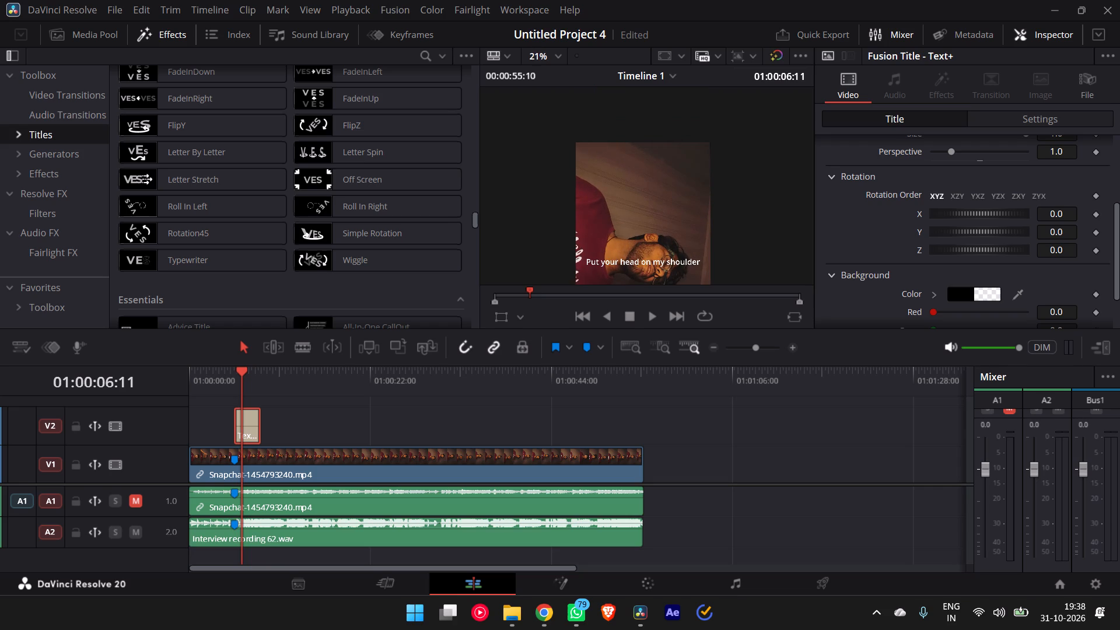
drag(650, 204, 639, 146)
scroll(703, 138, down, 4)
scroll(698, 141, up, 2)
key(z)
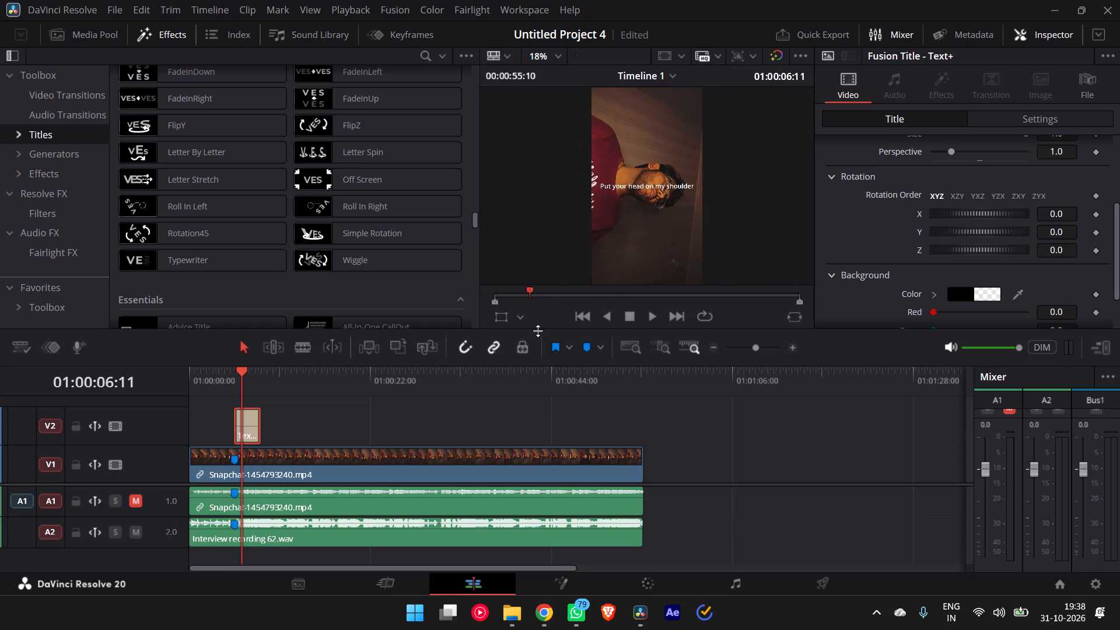
Show the transform handles on the lyric title, scale it down to about three quarters of the frame width, and stretch it slightly taller.
click(502, 318)
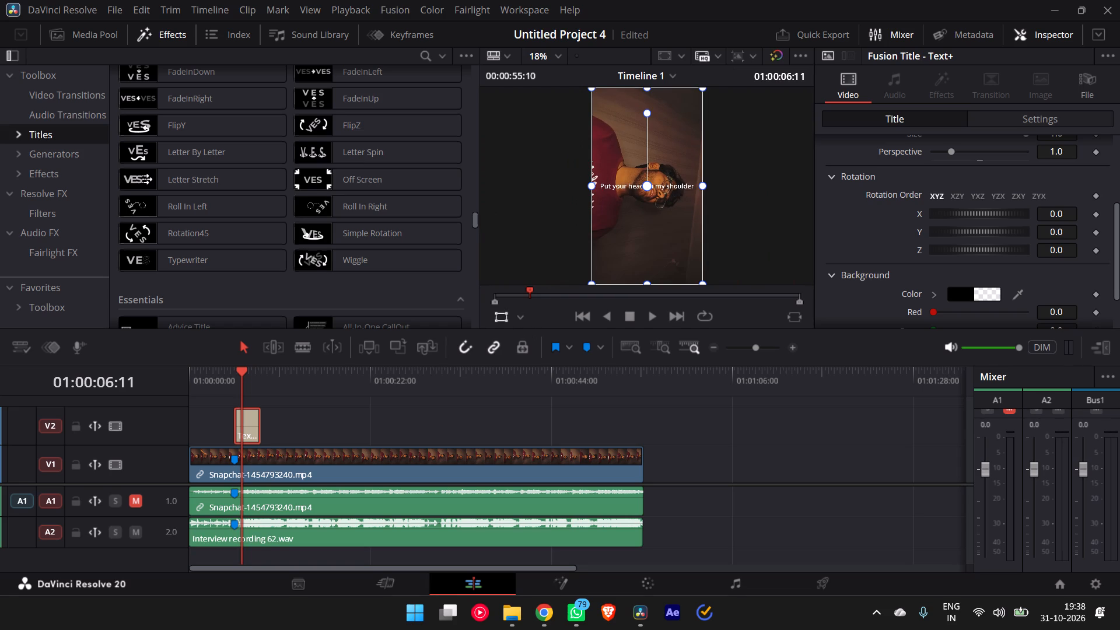
drag(700, 281, 688, 278)
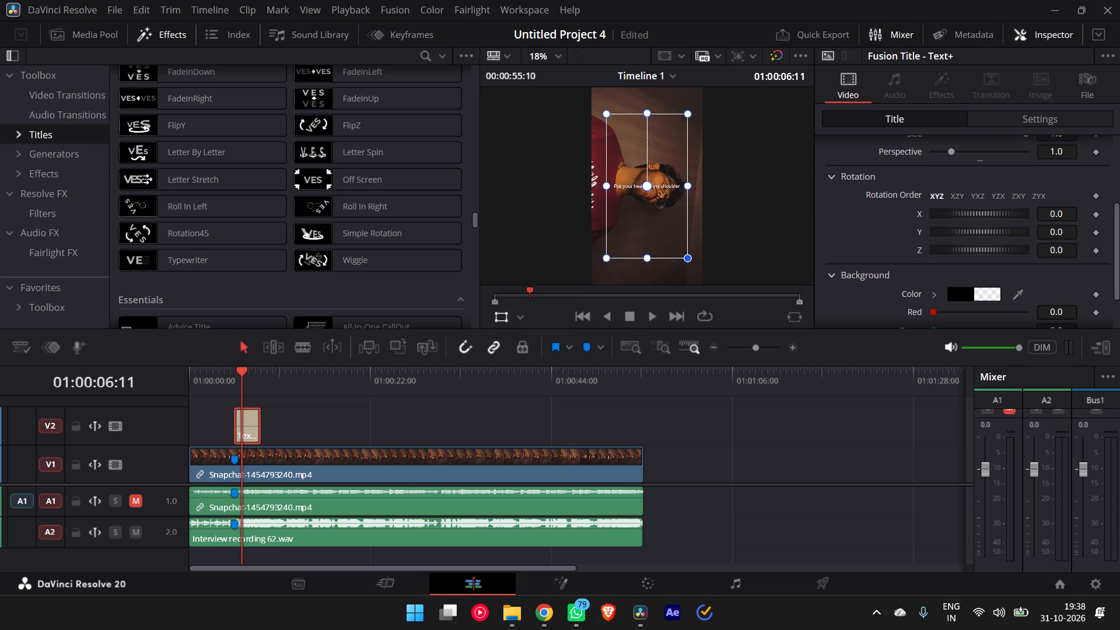
drag(688, 278, 690, 278)
drag(647, 111, 652, 113)
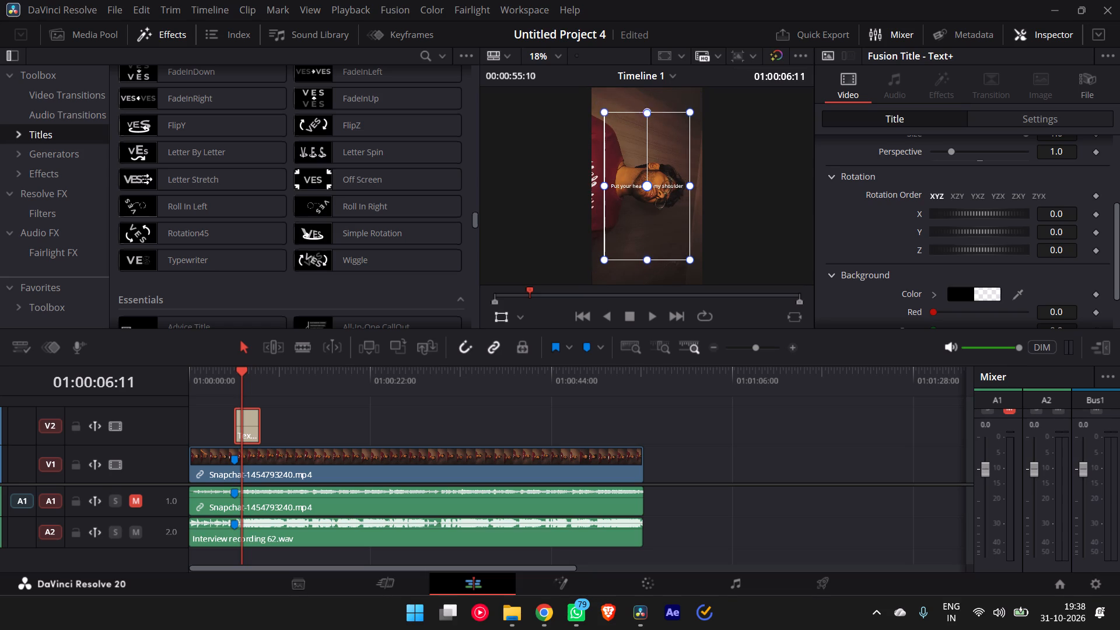
drag(652, 113, 661, 97)
click(692, 96)
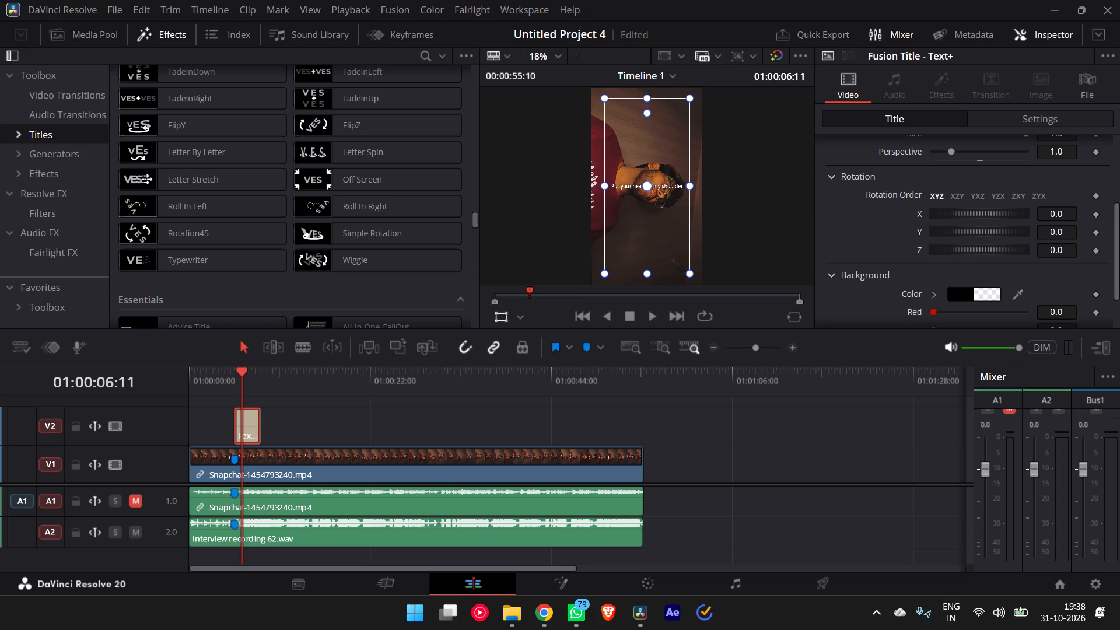
Move the lyric title's anchor point to a spot above and slightly left of the frame's centre.
drag(647, 188, 624, 191)
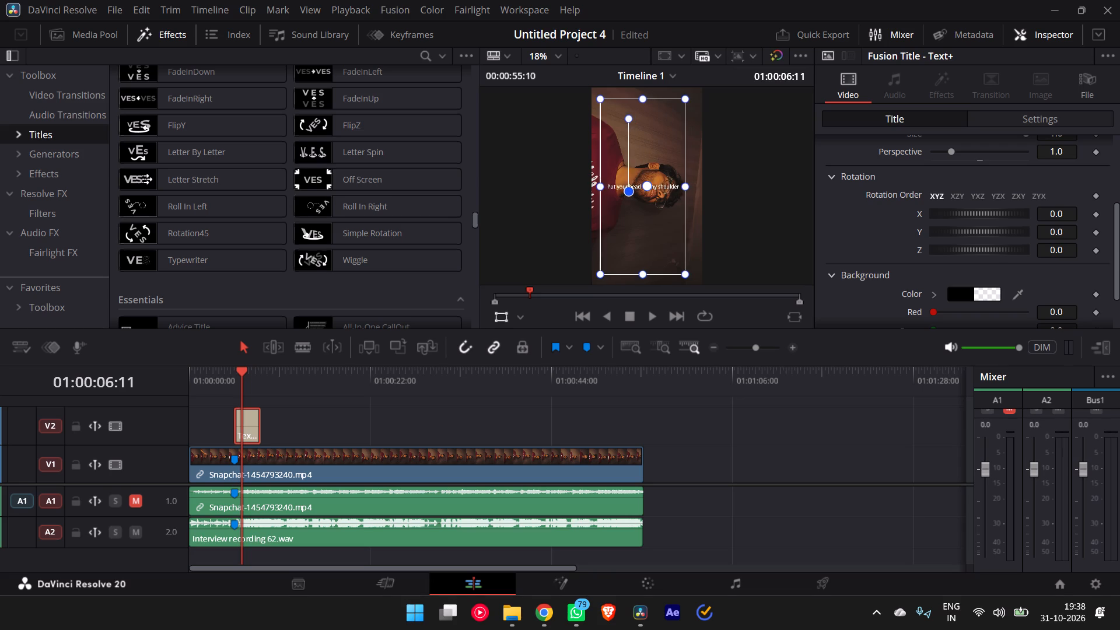
drag(624, 191, 642, 150)
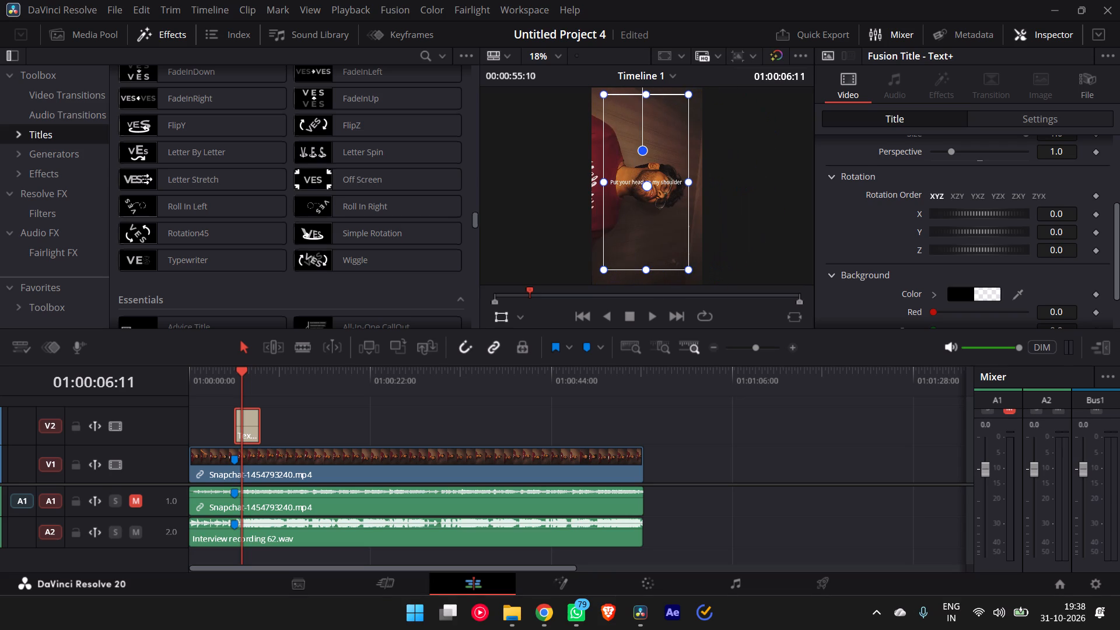
drag(642, 150, 642, 151)
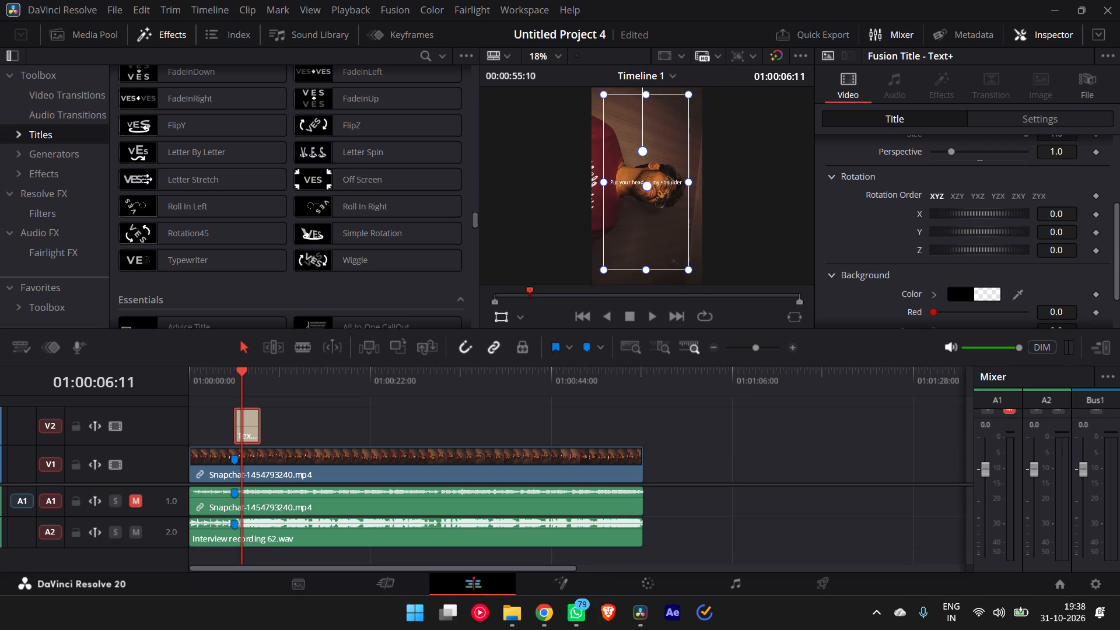
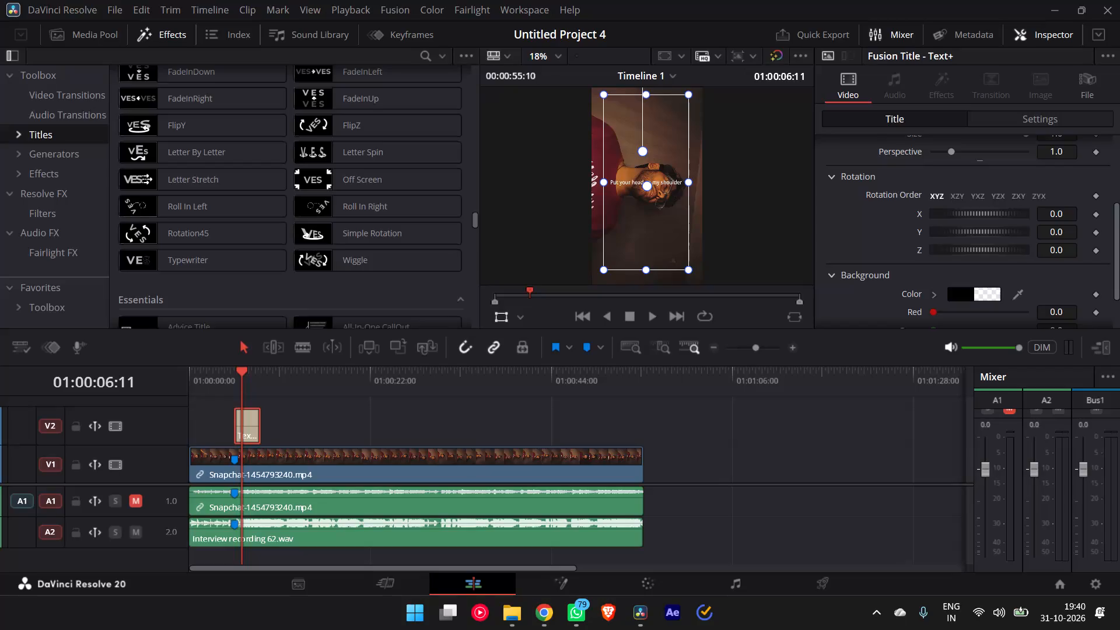
Scale the lyric title down slightly further with its transform handles on the picture.
drag(687, 94, 699, 95)
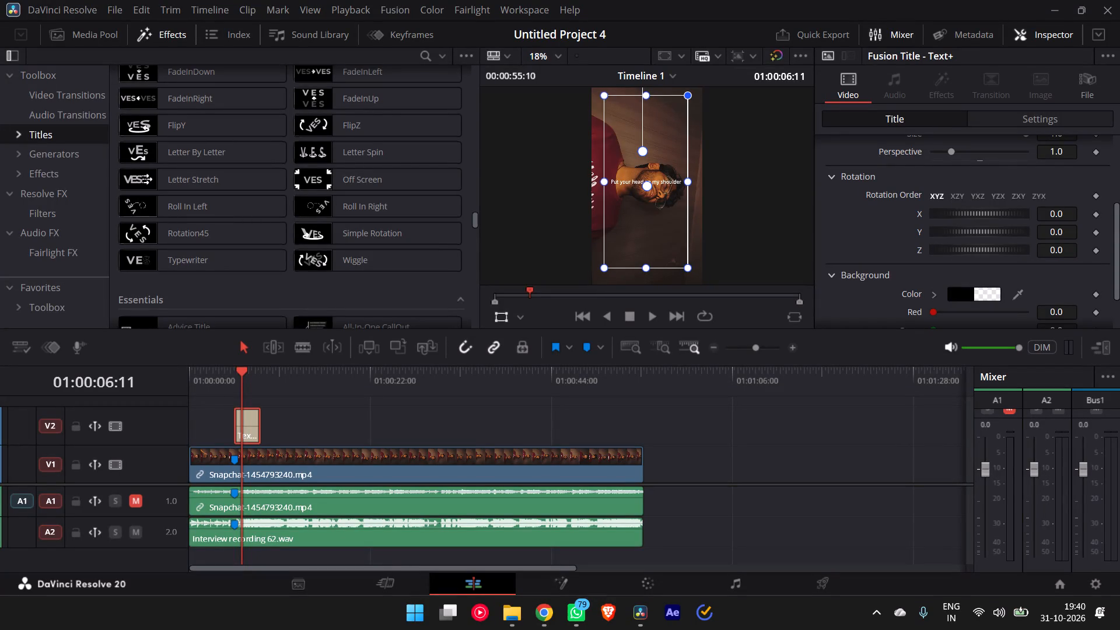
drag(699, 95, 693, 97)
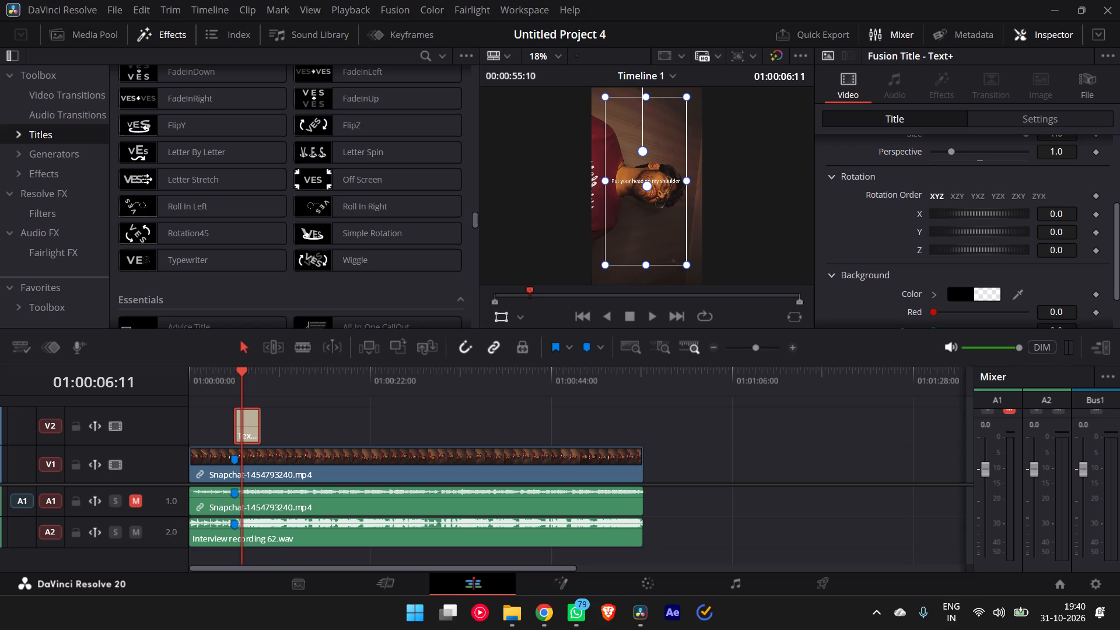
Scrub the timeline around the start of the lyric title and look at the viewer's available overlay modes.
drag(233, 374, 229, 374)
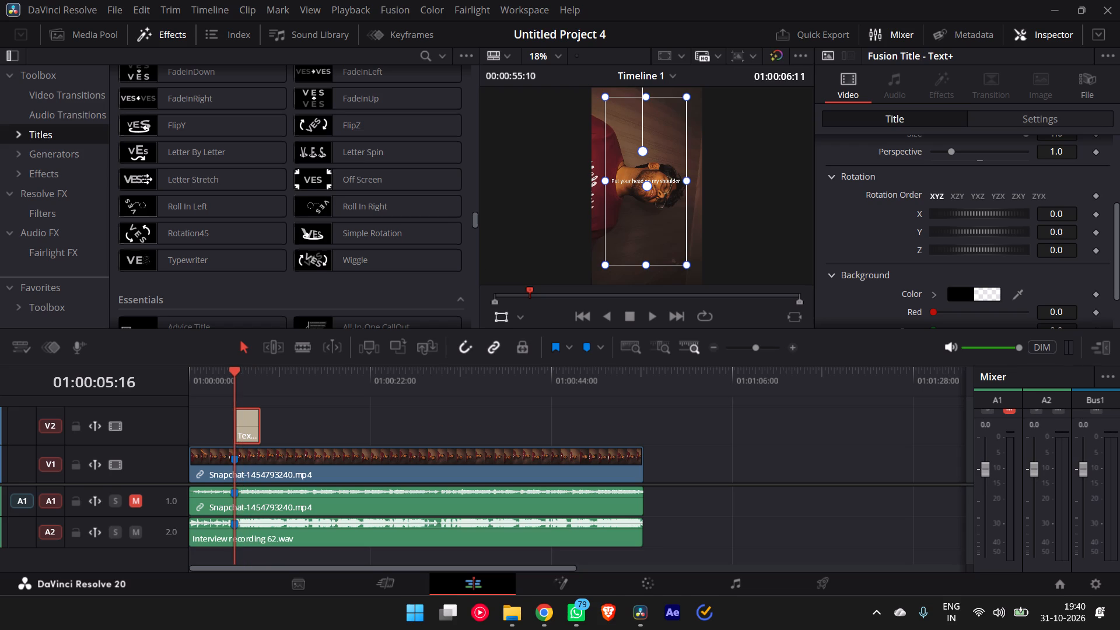
drag(229, 374, 215, 377)
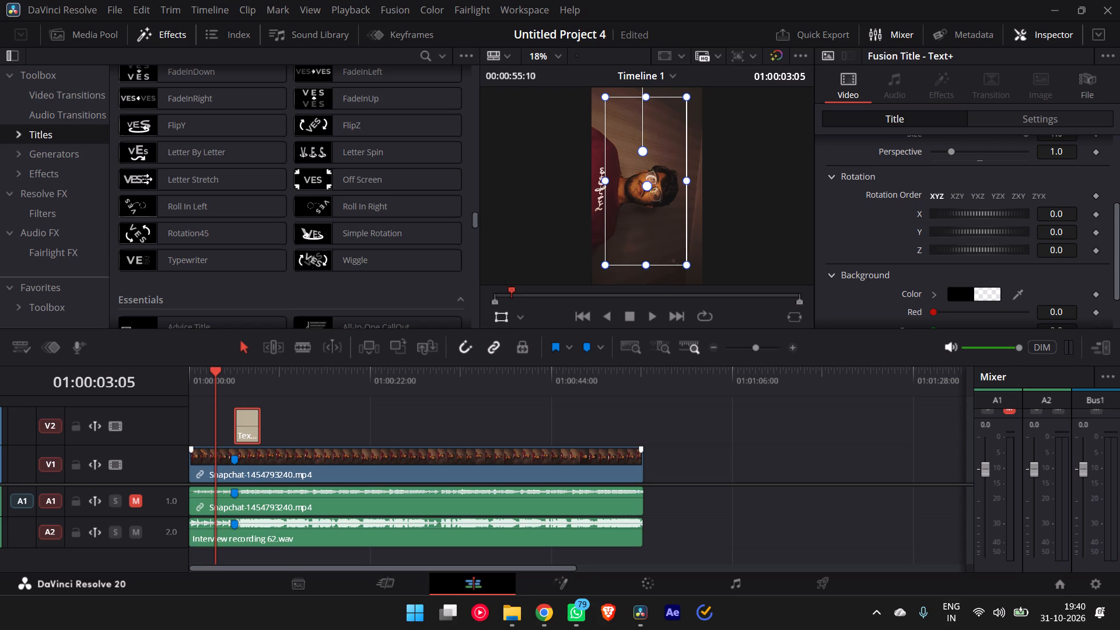
click(250, 377)
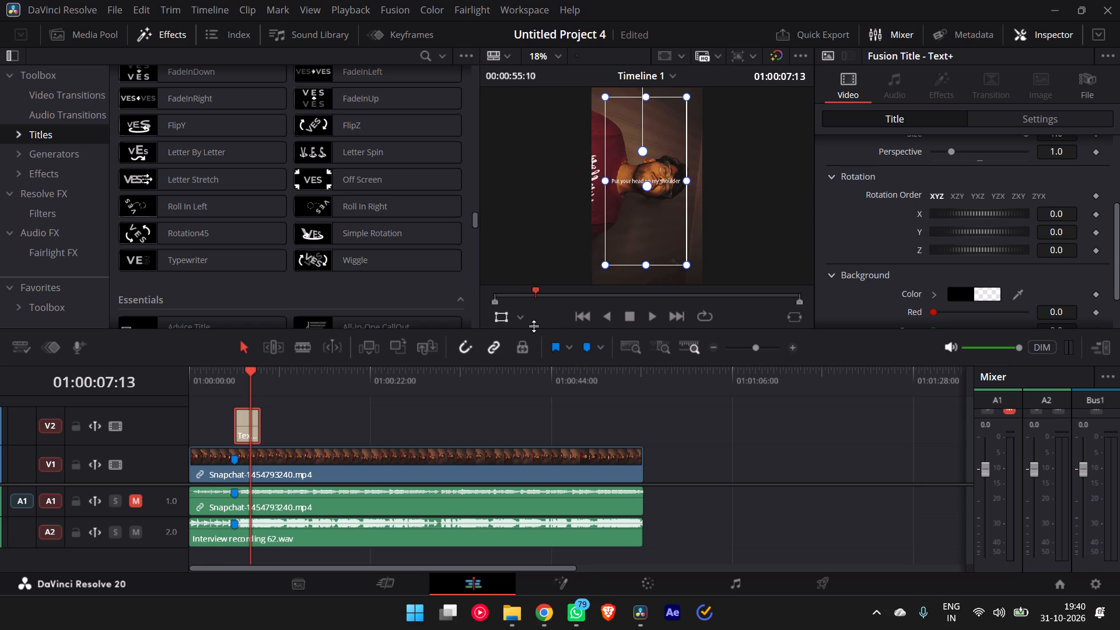
click(519, 323)
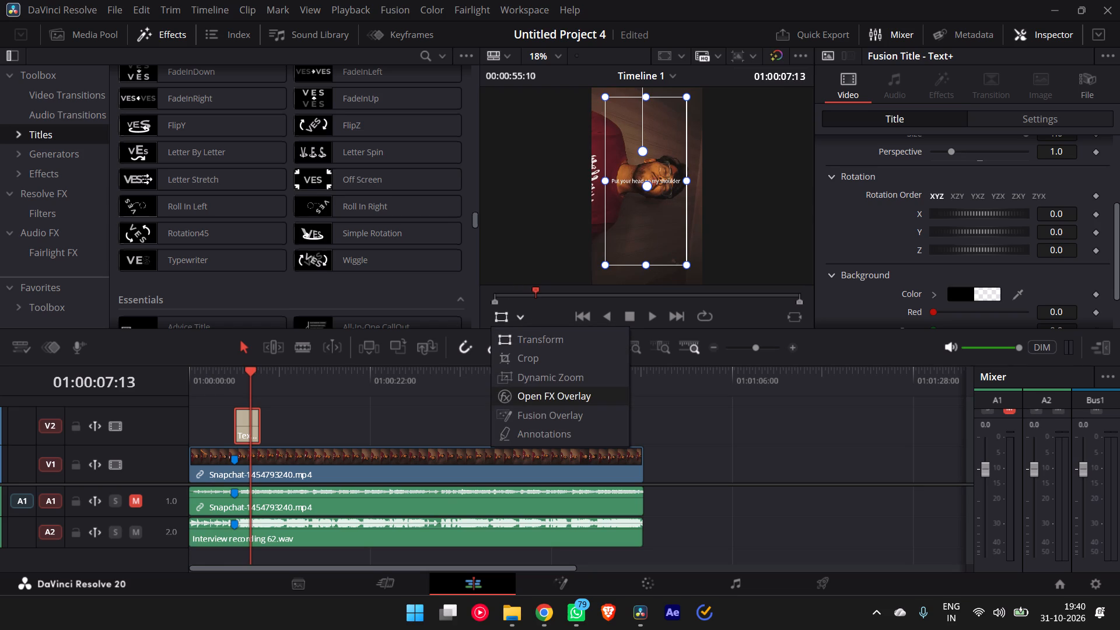
Set the Text+ title's layout perspective to 1.26.
scroll(944, 170, up, 1)
drag(952, 154, 957, 156)
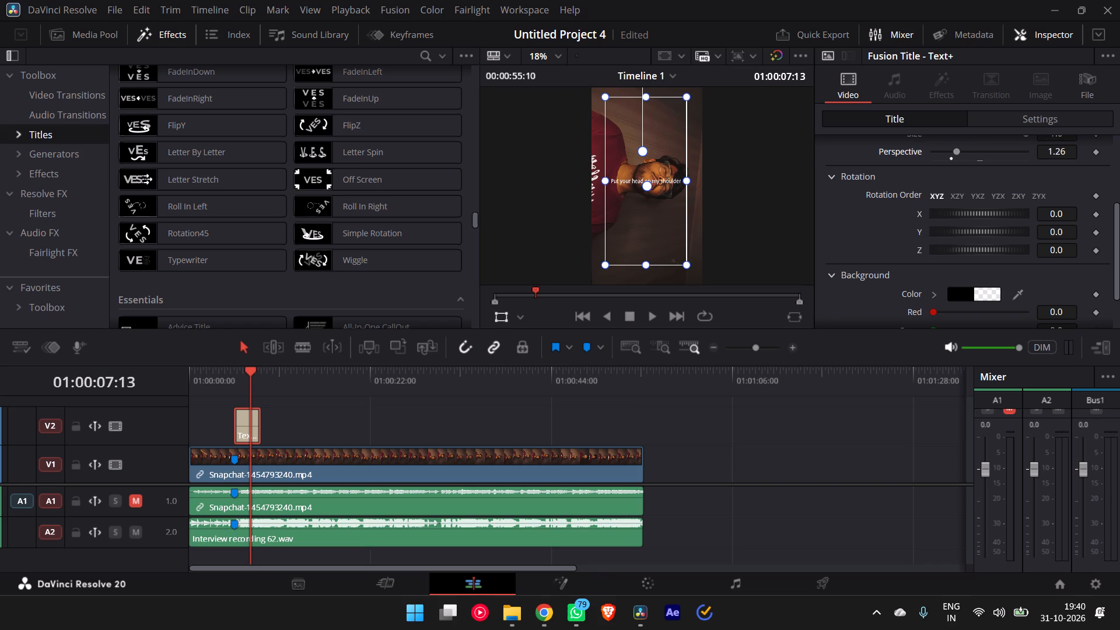
Examine the choices for the Text+ title's layout type and for which text level its transform applies to.
scroll(918, 183, up, 1)
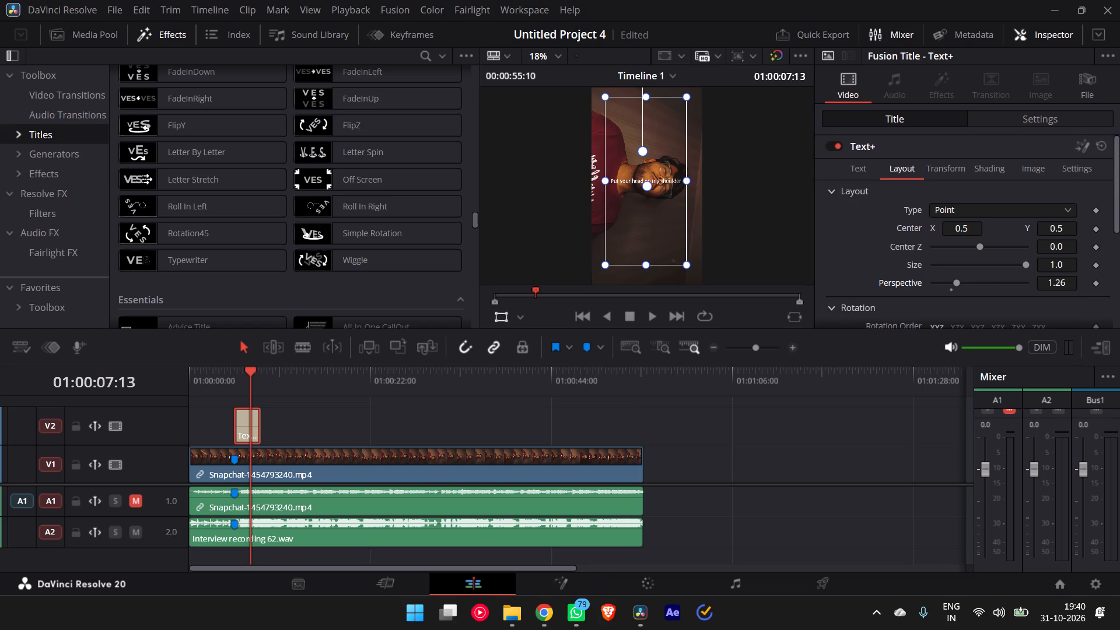
click(980, 211)
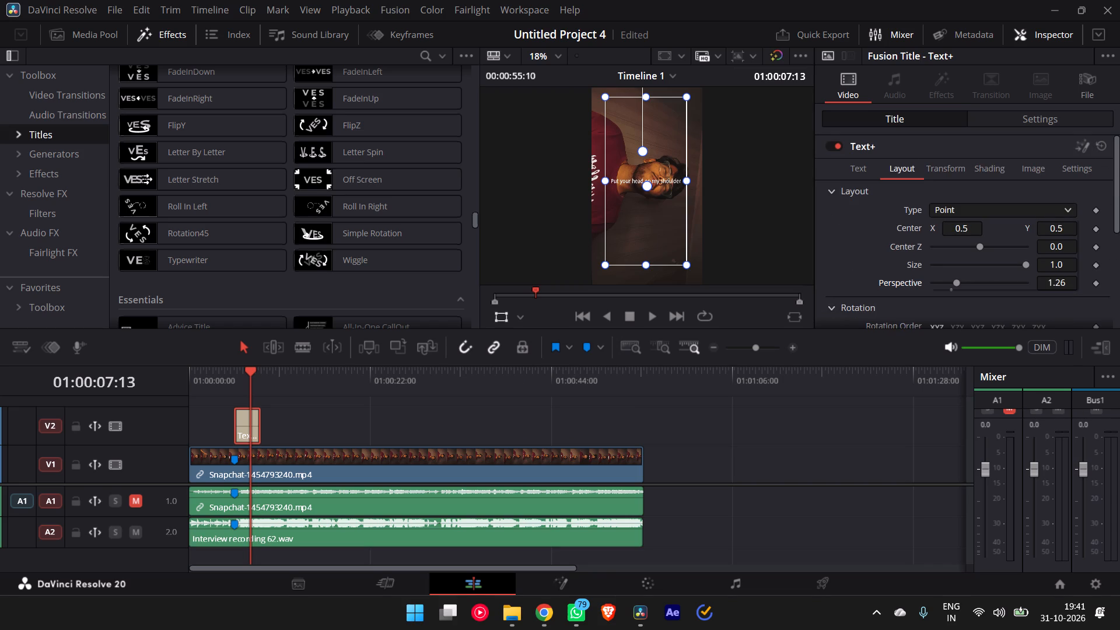
click(980, 211)
click(925, 169)
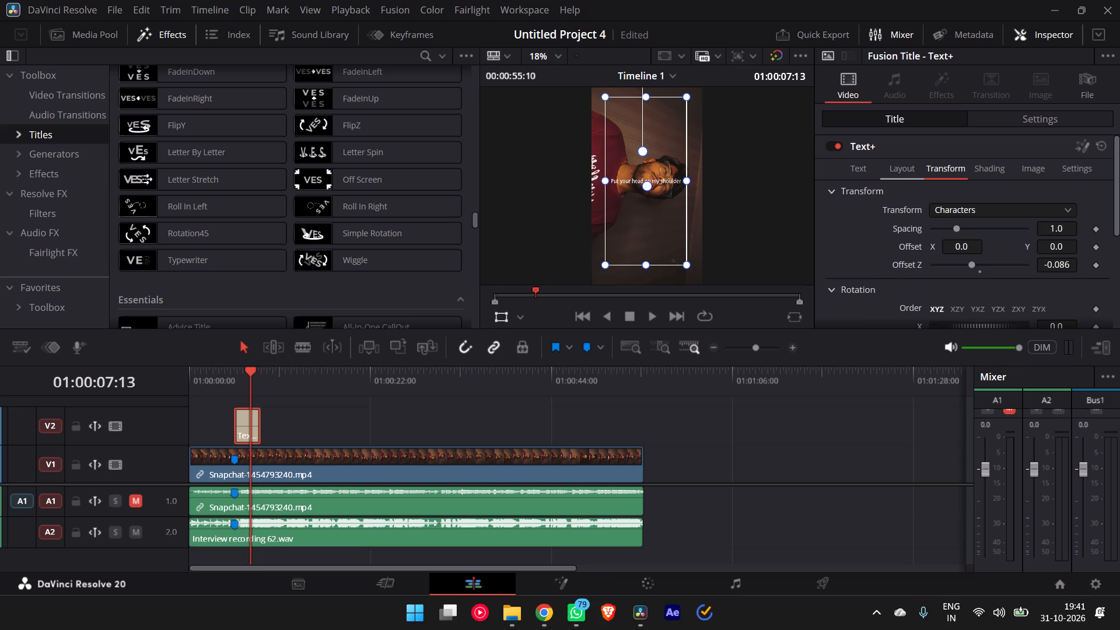
scroll(897, 227, down, 1)
click(975, 156)
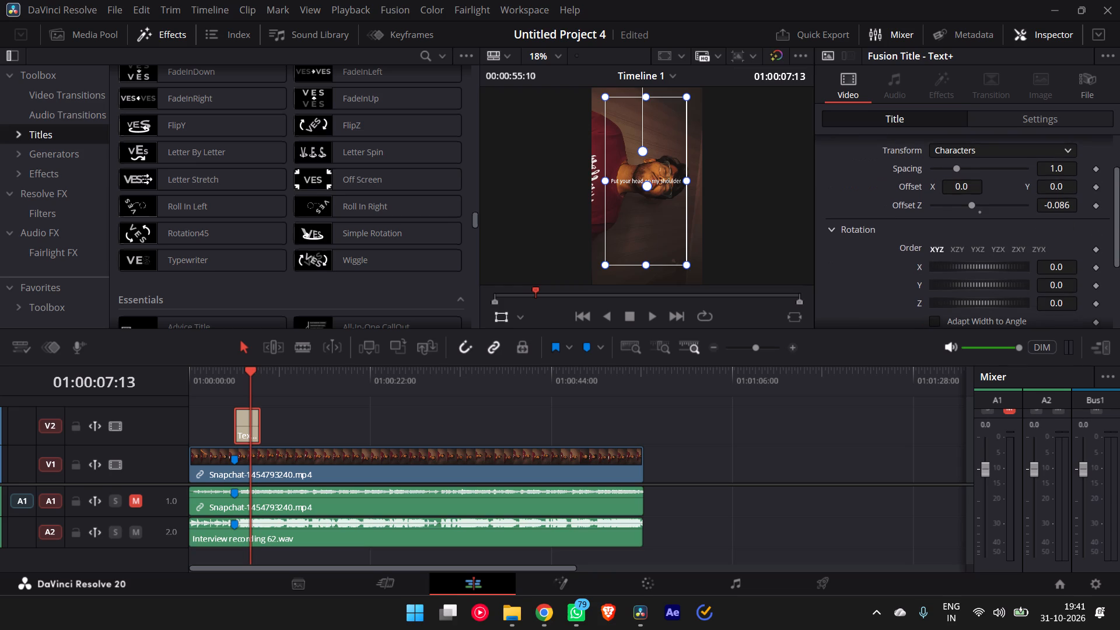
click(975, 157)
Examine the Text+ title's transform rotation and pivot settings, and expand its Shear and Size settings.
scroll(937, 224, down, 2)
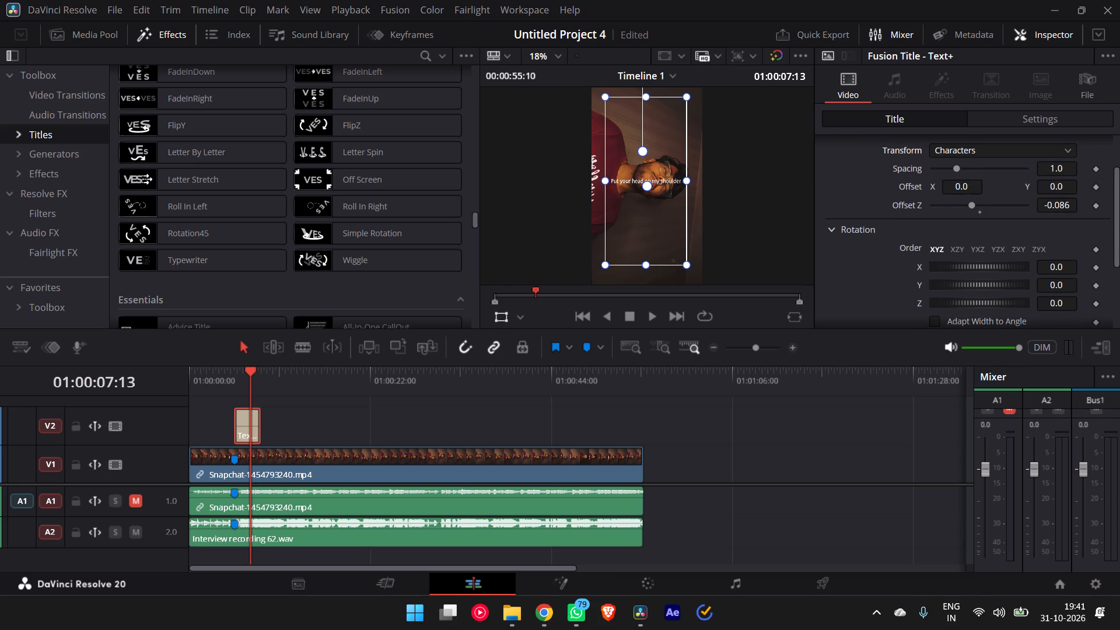
click(961, 247)
click(961, 247)
click(940, 250)
scroll(888, 303, down, 1)
scroll(888, 303, up, 1)
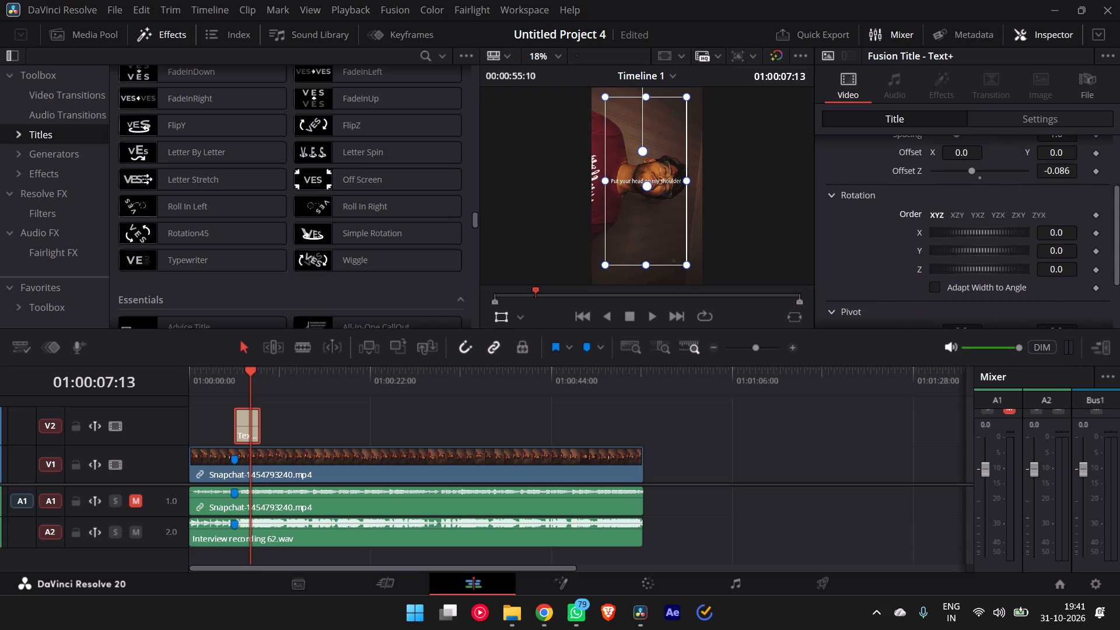
scroll(888, 303, up, 1)
scroll(852, 284, down, 2)
scroll(888, 229, down, 2)
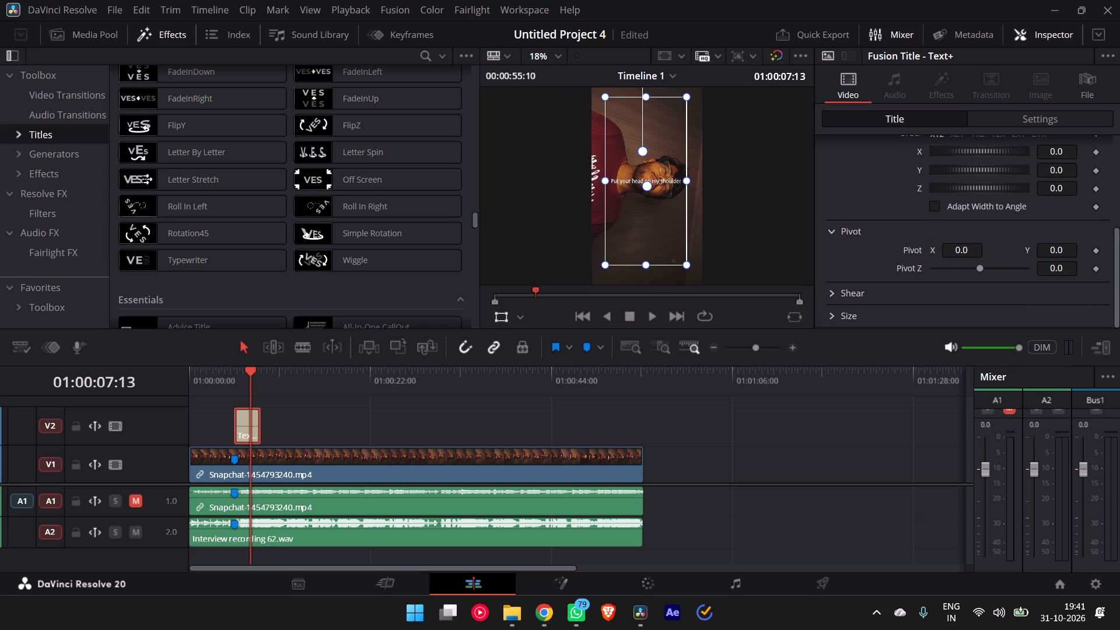
click(835, 292)
scroll(835, 292, down, 2)
click(834, 318)
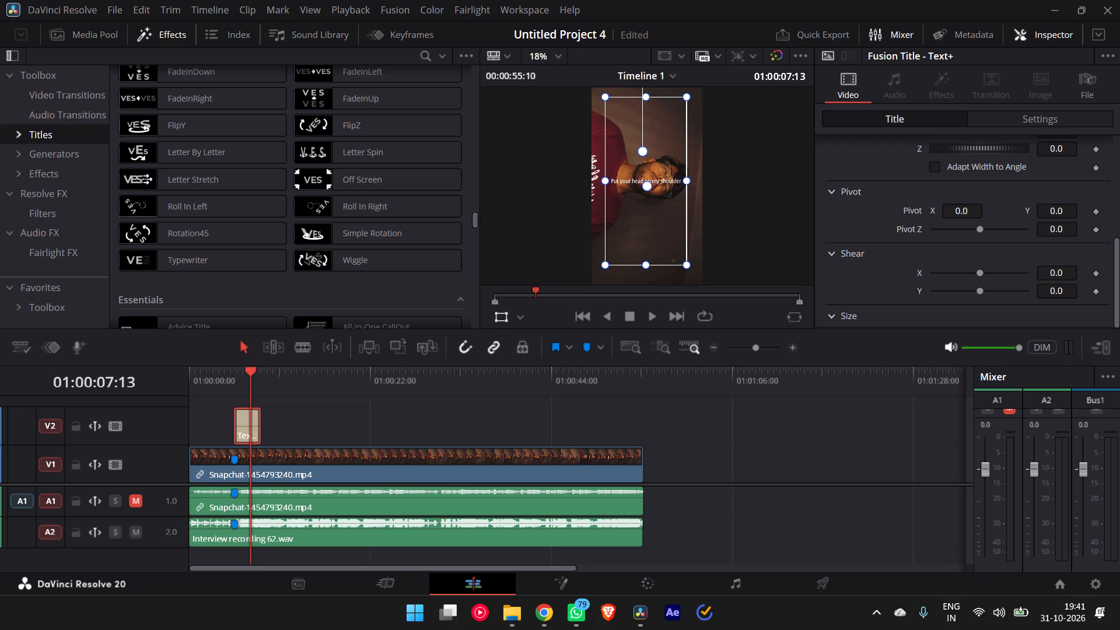
scroll(834, 318, down, 3)
Play the edit from the start of the timeline to review it, including in full screen.
drag(211, 393, 157, 402)
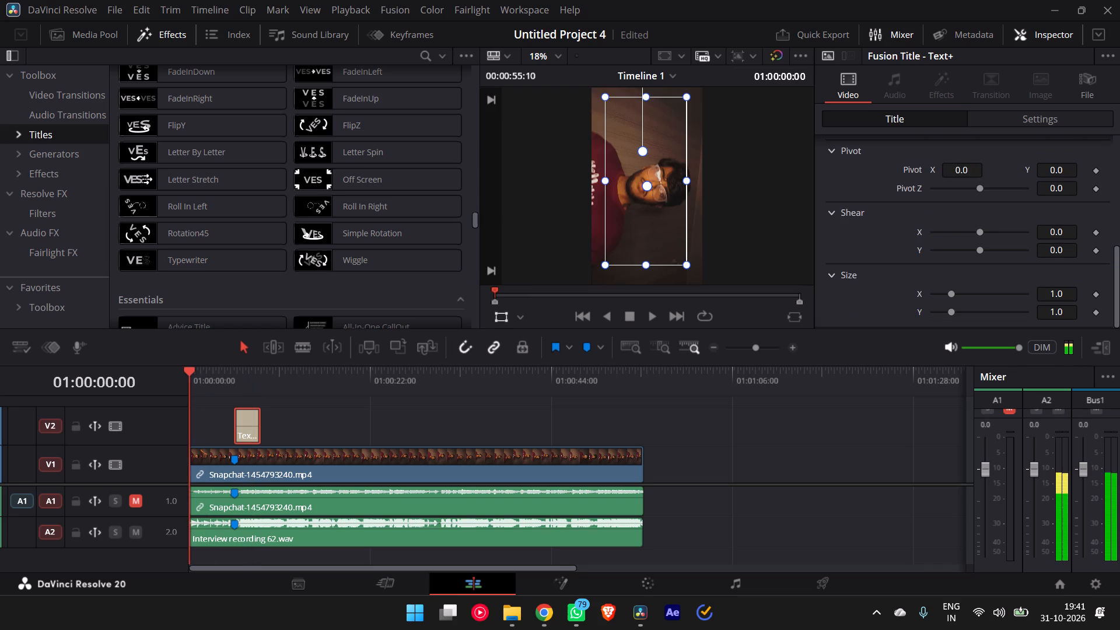
key(space)
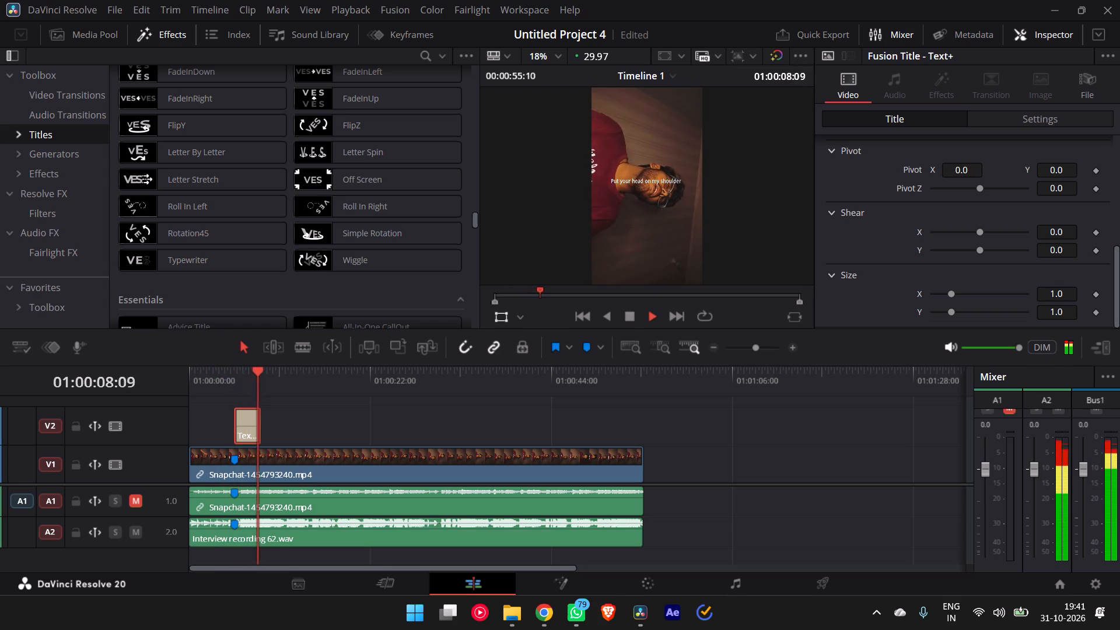
key(p)
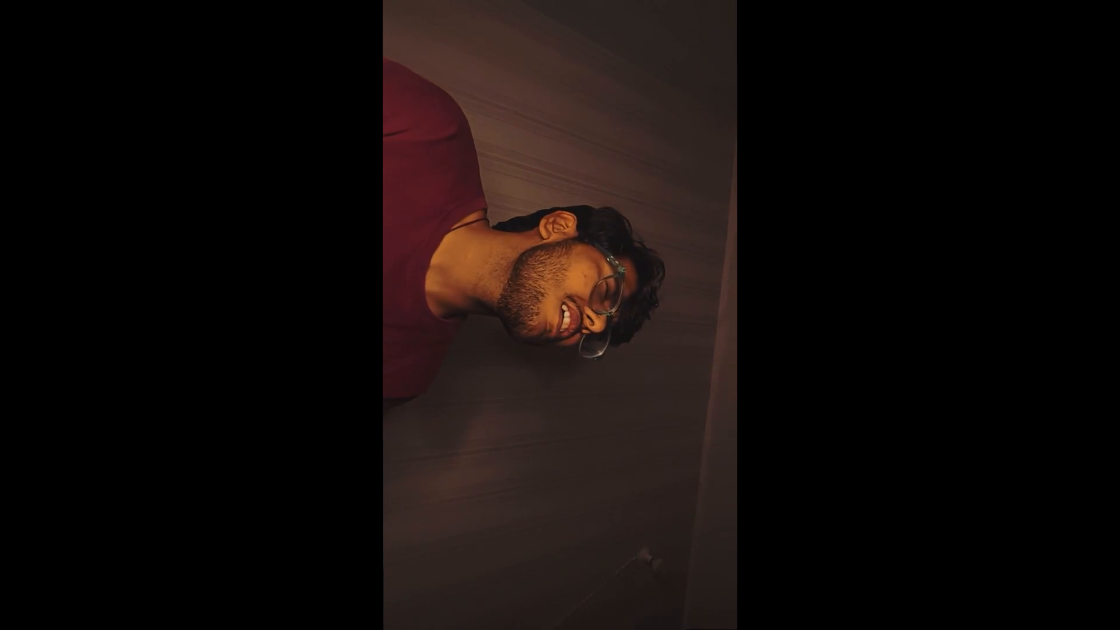
key(space)
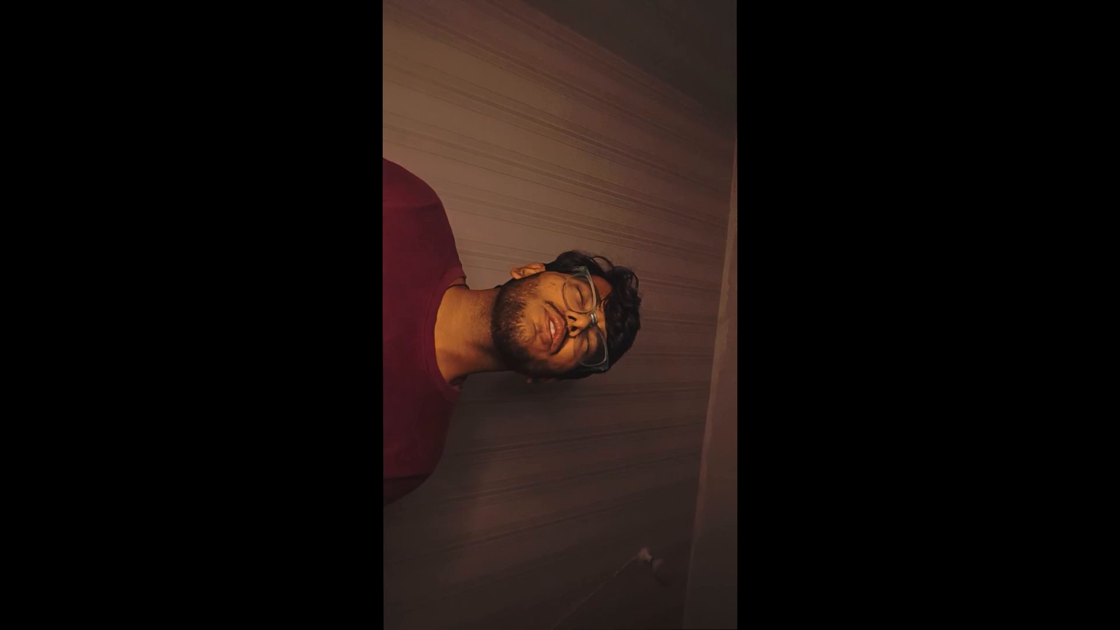
key(Escape)
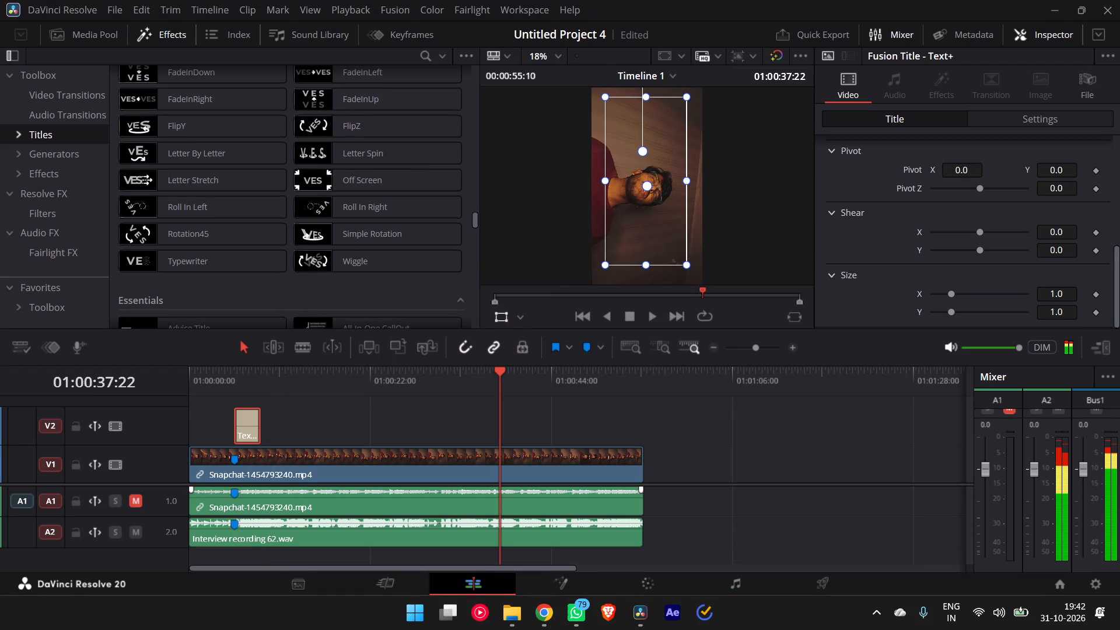
Unmute the Snapchat clip's audio track A1 and mute the interview recording track A2.
click(135, 502)
click(140, 533)
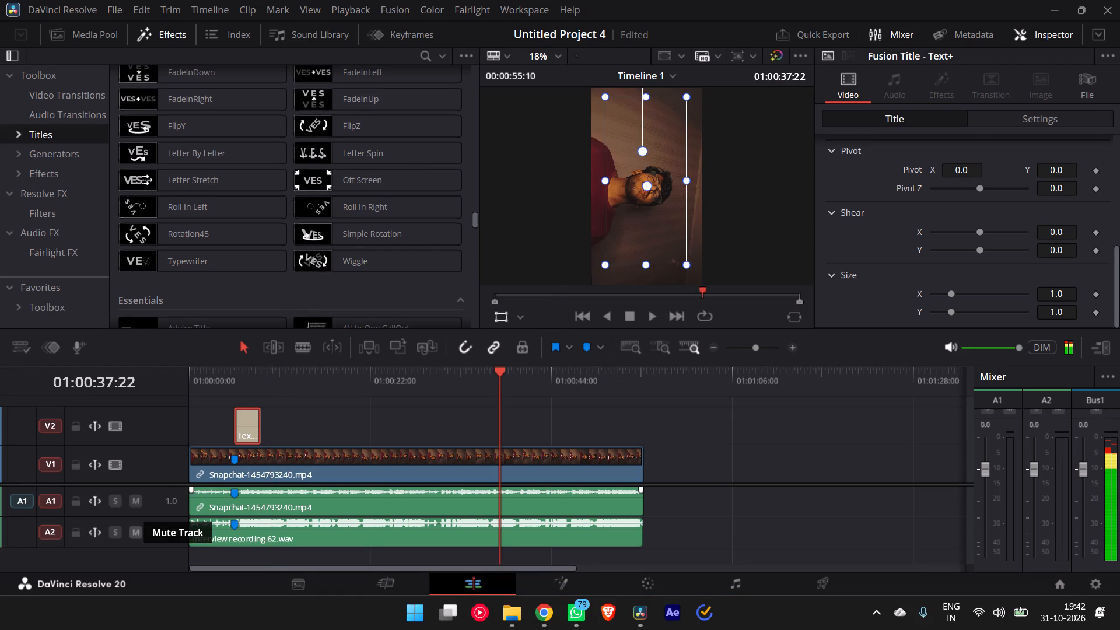
Play the edit from just before the lyric title to listen to the Snapchat clip's own audio.
drag(265, 377, 225, 381)
key(space)
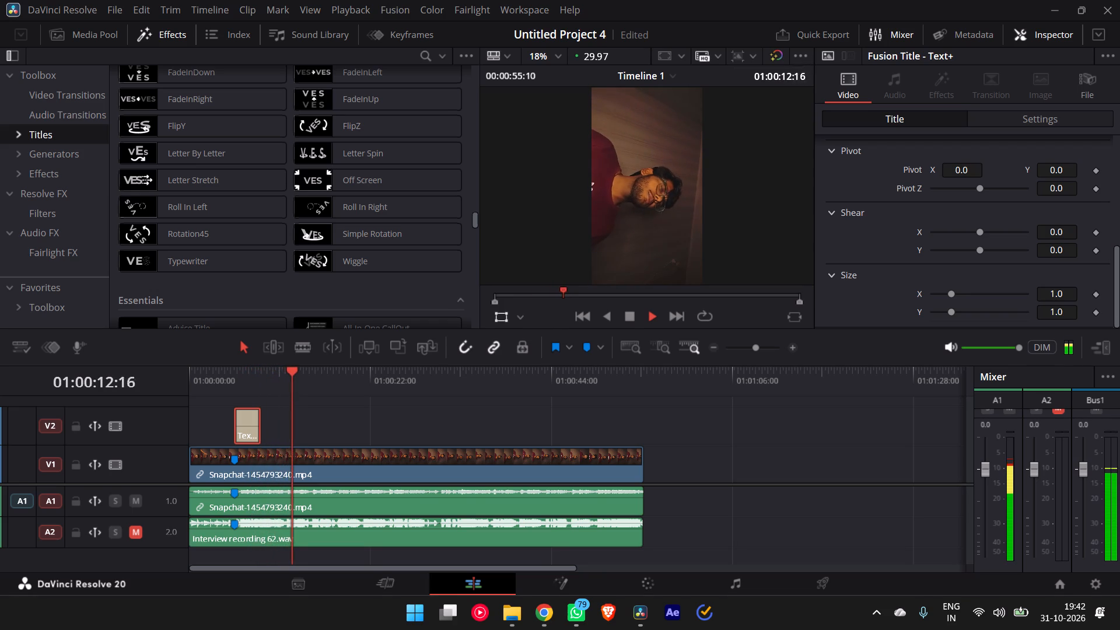
key(space)
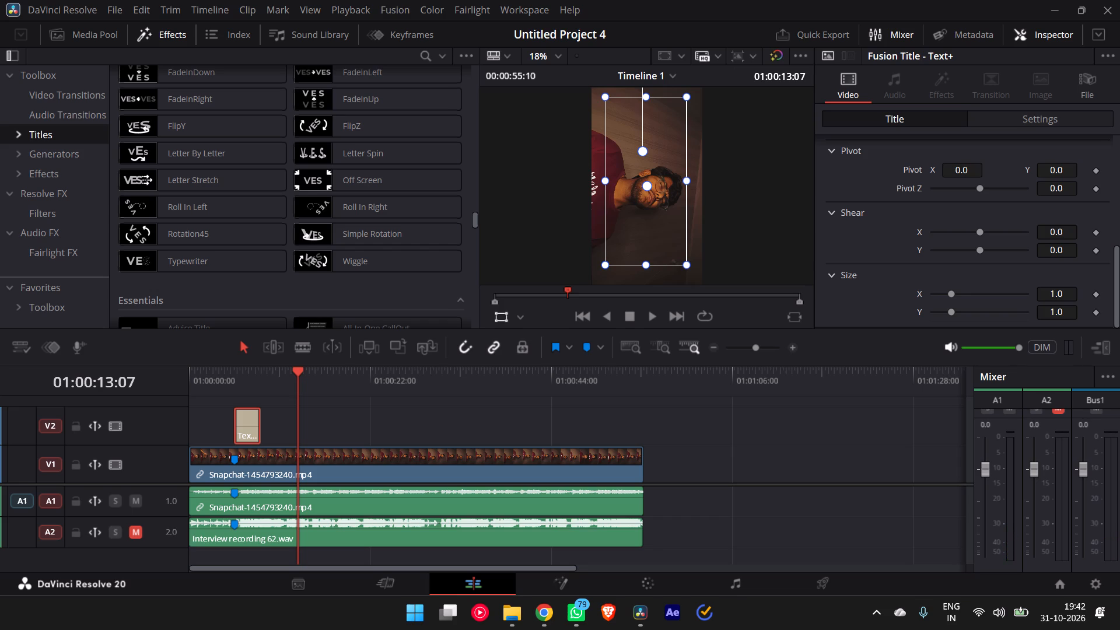
key(space)
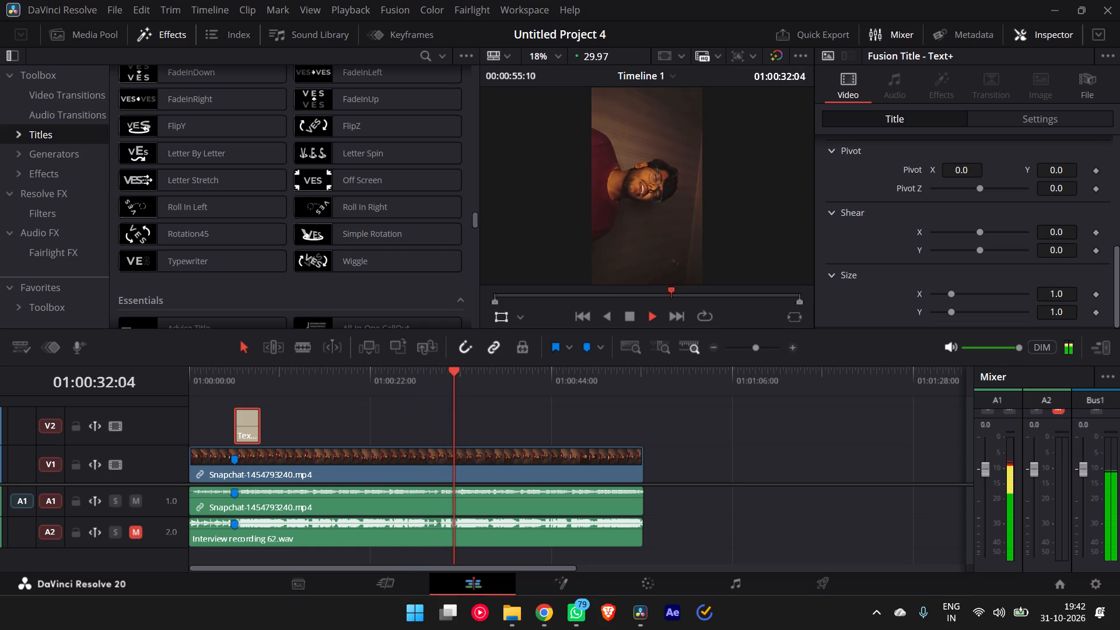
key(space)
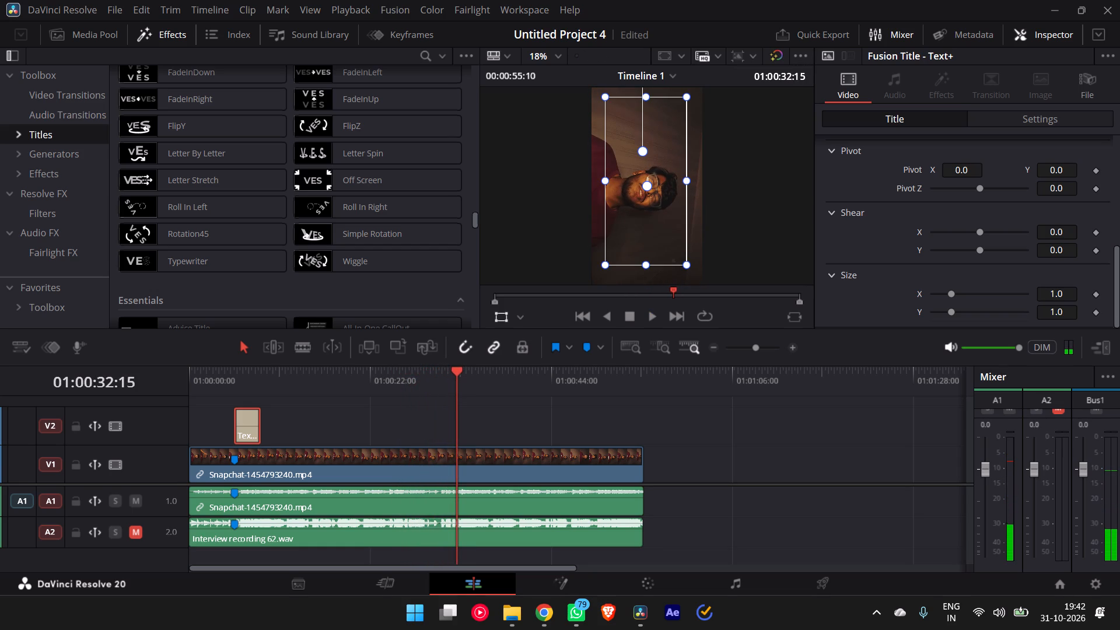